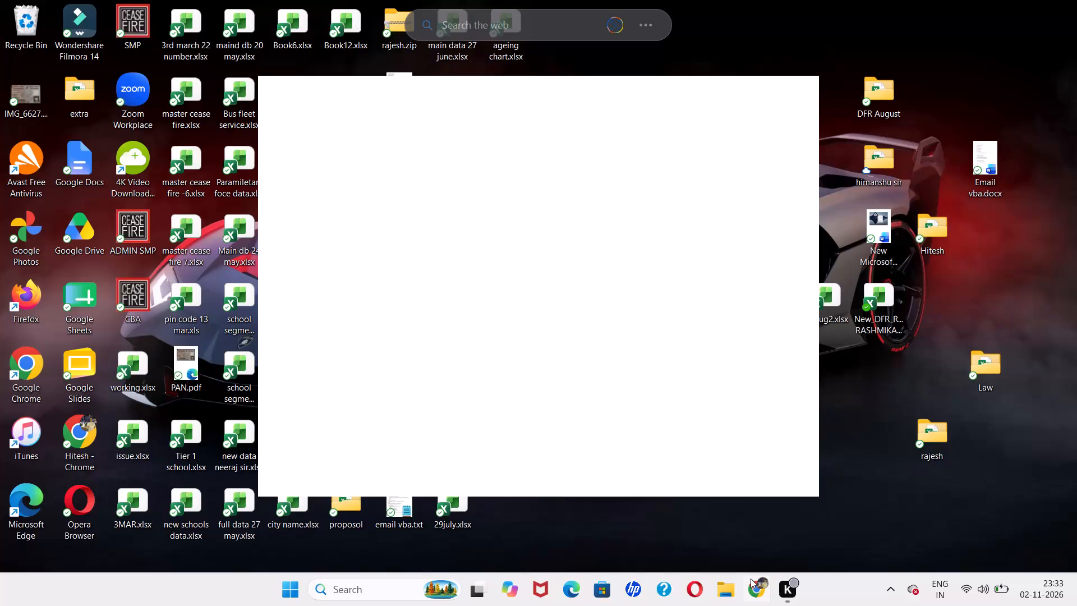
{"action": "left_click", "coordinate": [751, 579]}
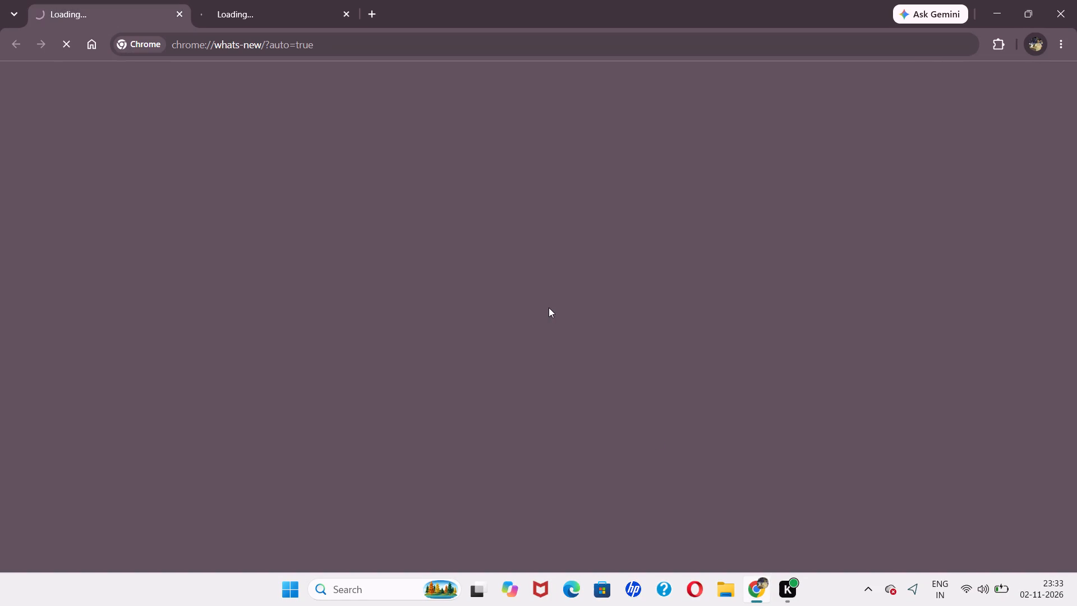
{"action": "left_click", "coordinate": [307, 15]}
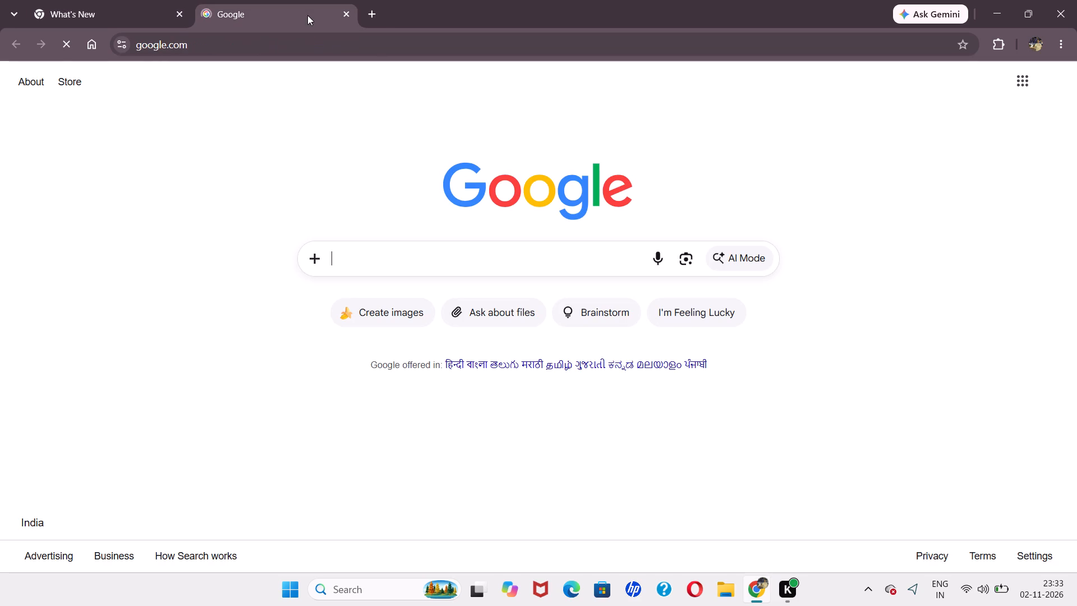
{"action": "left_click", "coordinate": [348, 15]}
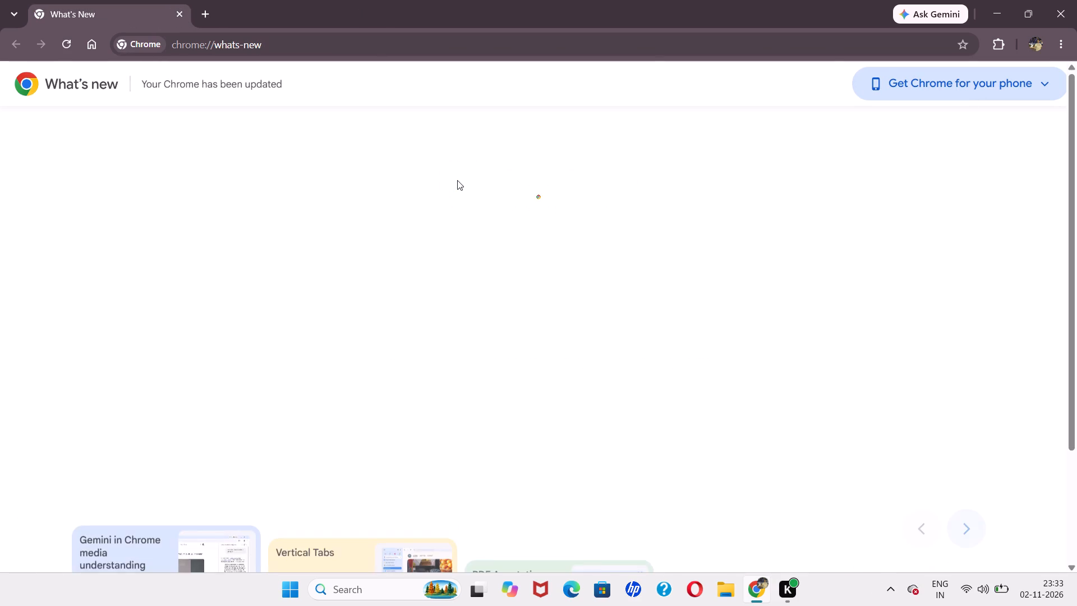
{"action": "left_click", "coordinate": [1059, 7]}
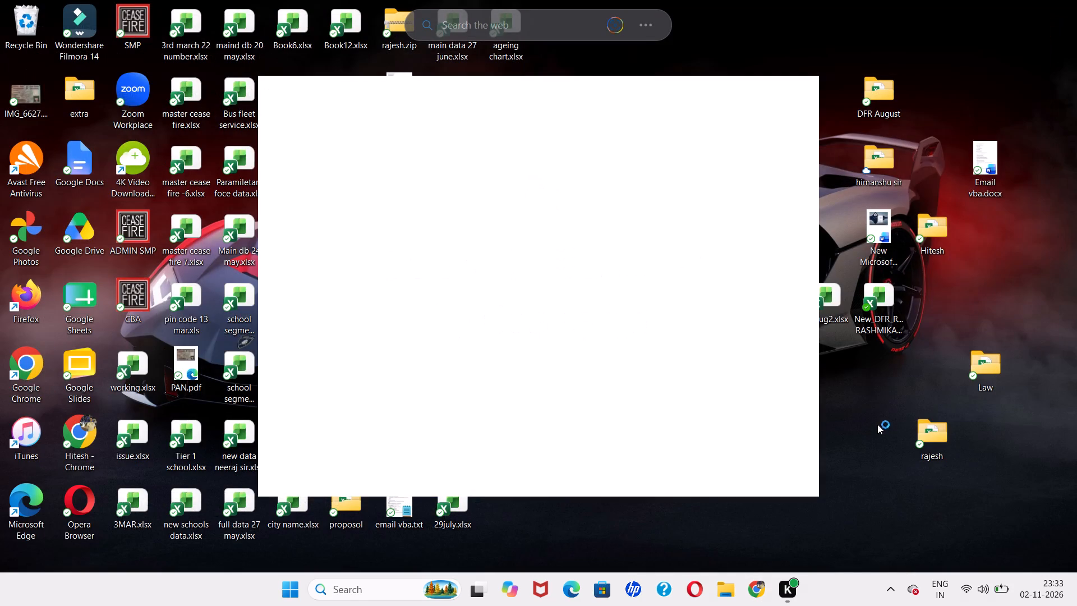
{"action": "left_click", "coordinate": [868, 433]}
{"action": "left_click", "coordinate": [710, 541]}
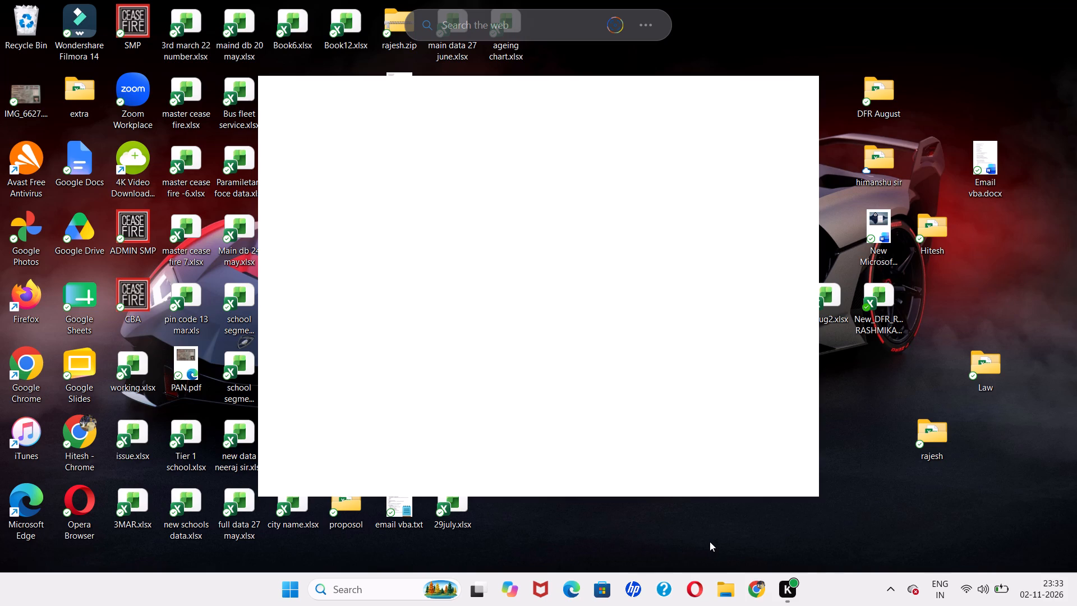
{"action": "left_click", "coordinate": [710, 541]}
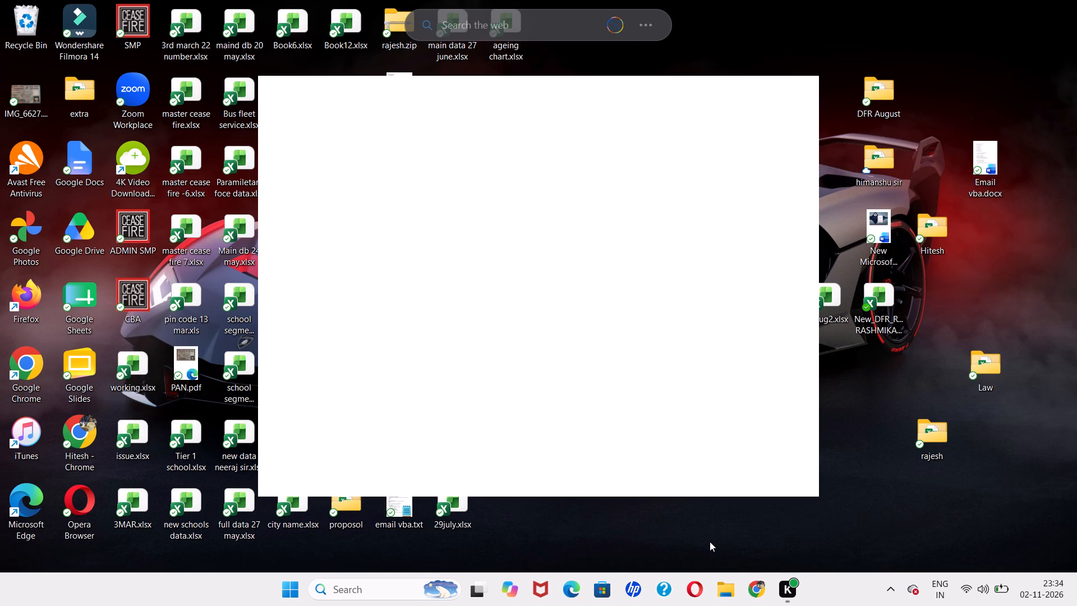
Open Google Chrome on the Google home page and dismiss the Instant Data Scraper notification.
{"action": "left_click", "coordinate": [756, 583]}
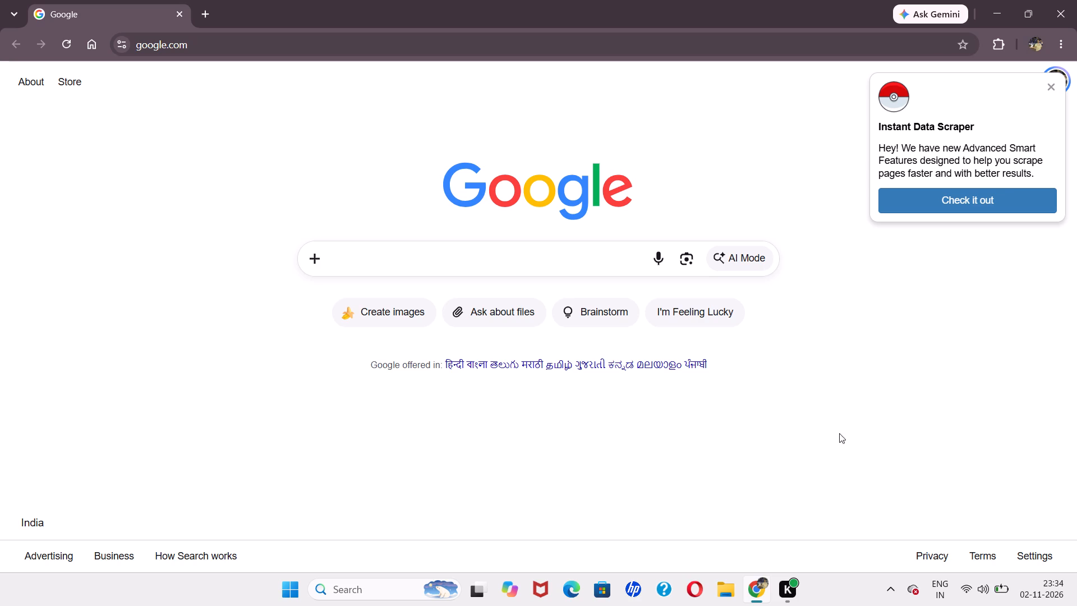
{"action": "left_click", "coordinate": [1052, 90]}
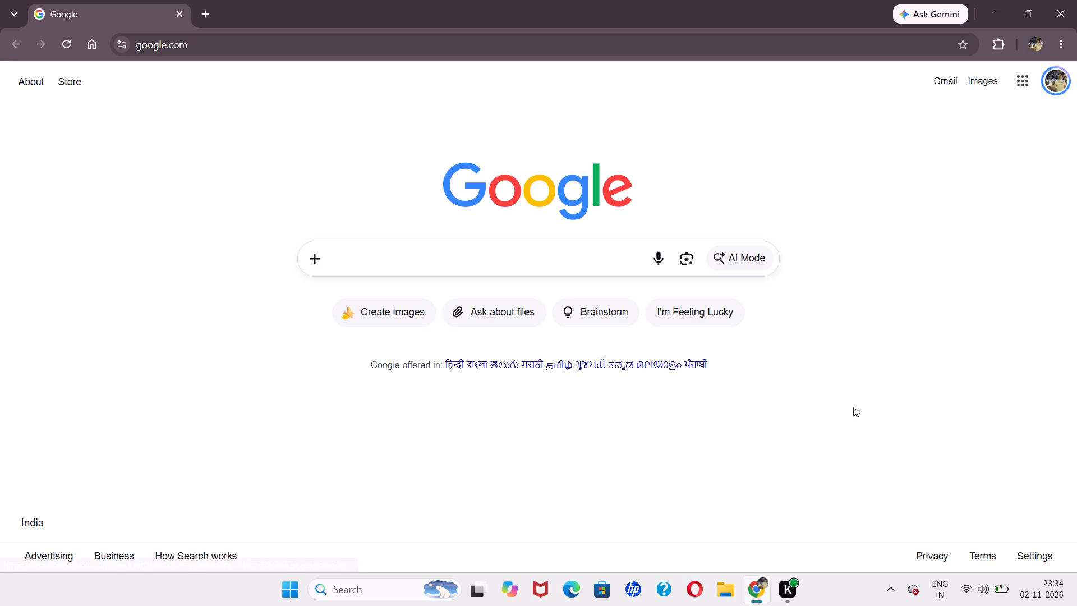
Search the computer for "smp" and launch the SMP app.
{"action": "type", "text": "s,"}
{"action": "key", "text": "BackSpace"}
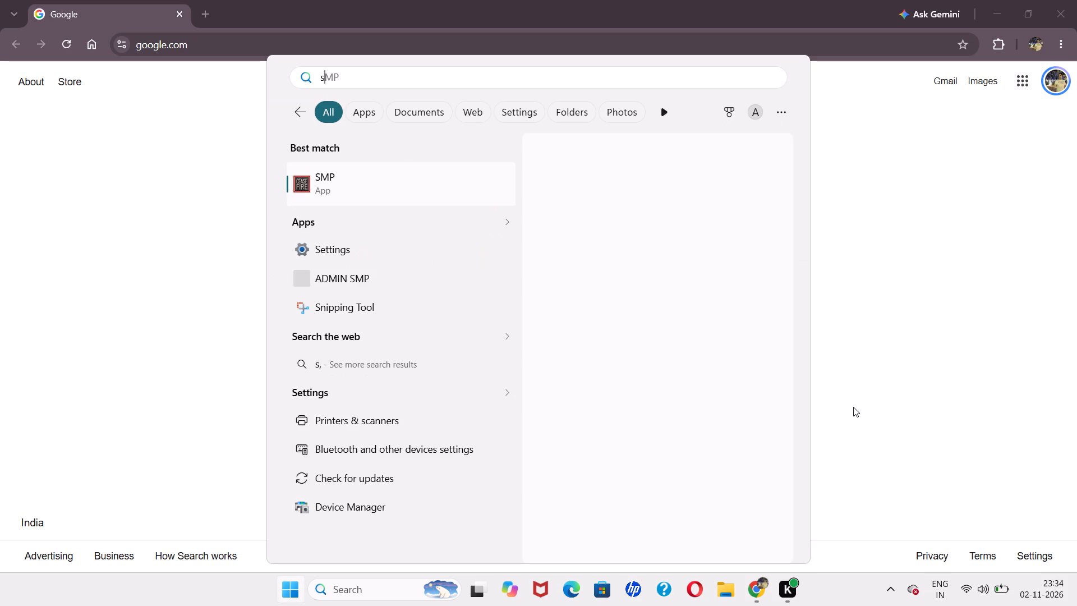
{"action": "type", "text": "mp"}
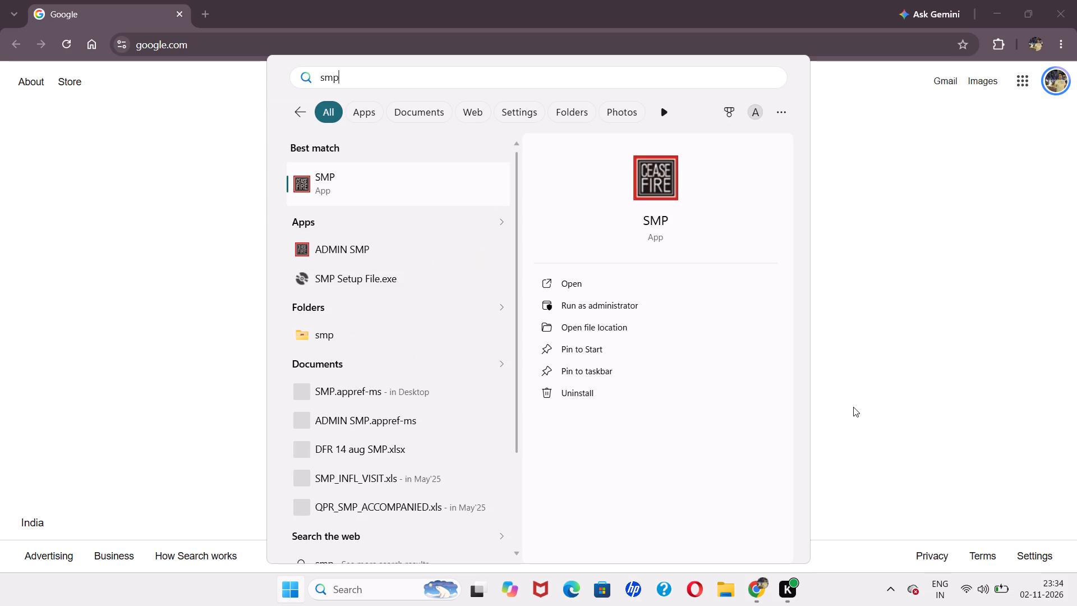
{"action": "key", "text": "Return"}
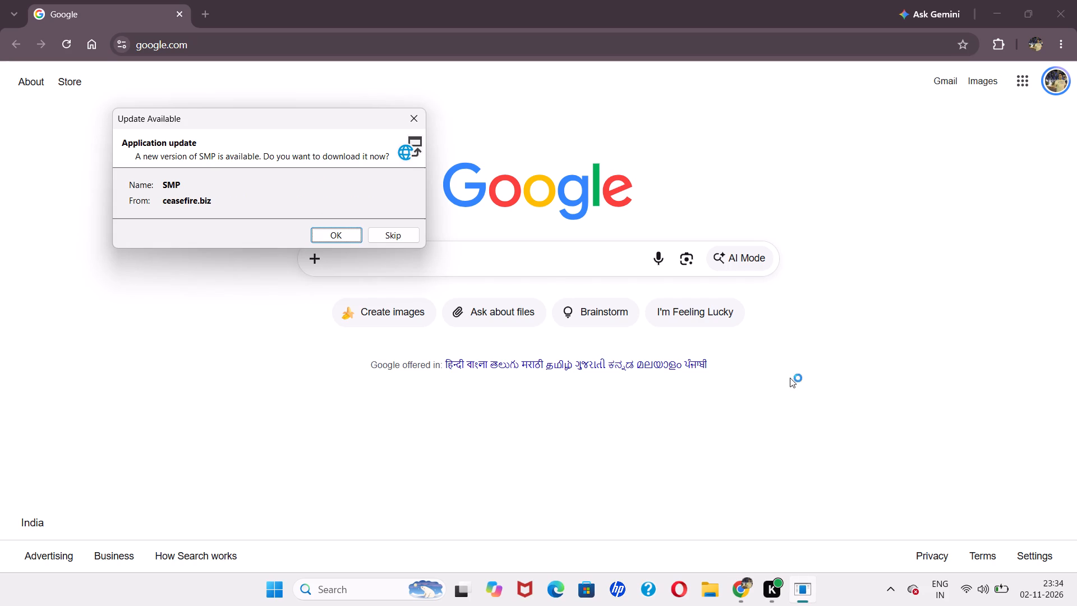
Accept the download of the new SMP version and show more information on the SmartScreen block.
{"action": "left_click", "coordinate": [355, 238]}
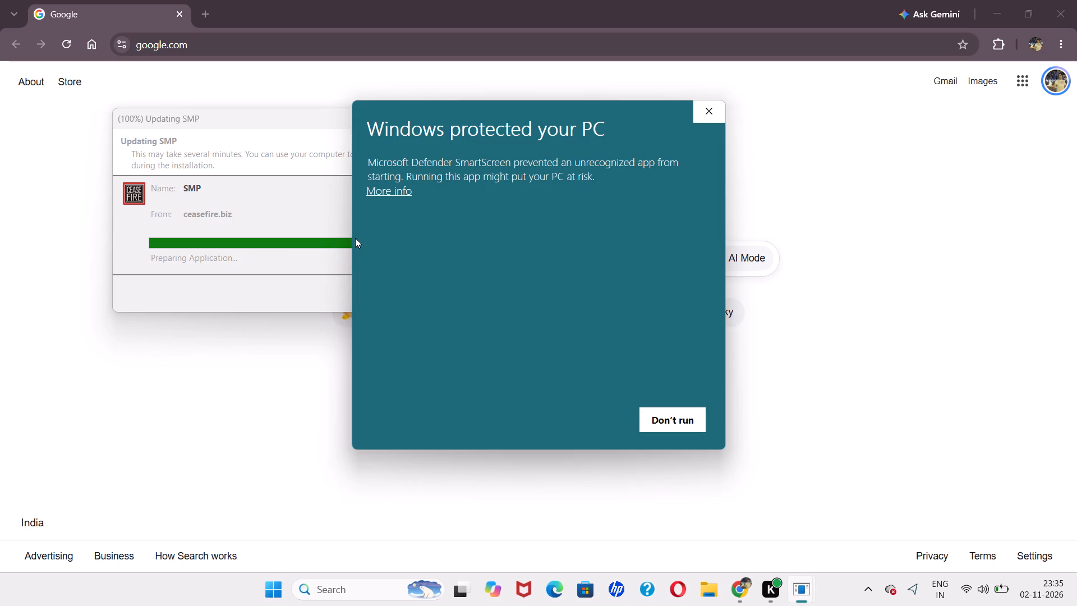
{"action": "left_click", "coordinate": [398, 190]}
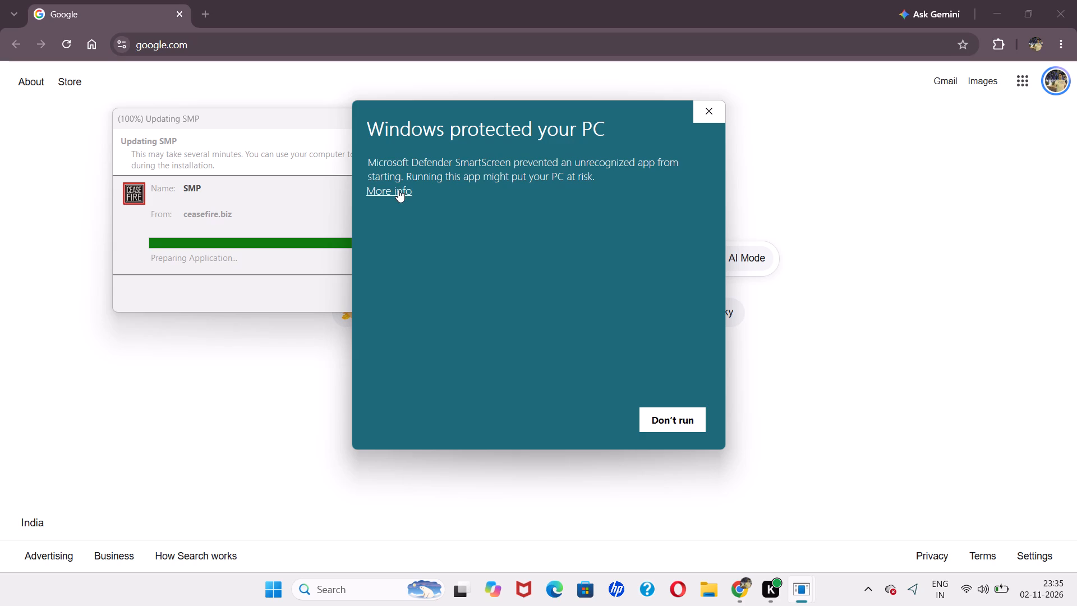
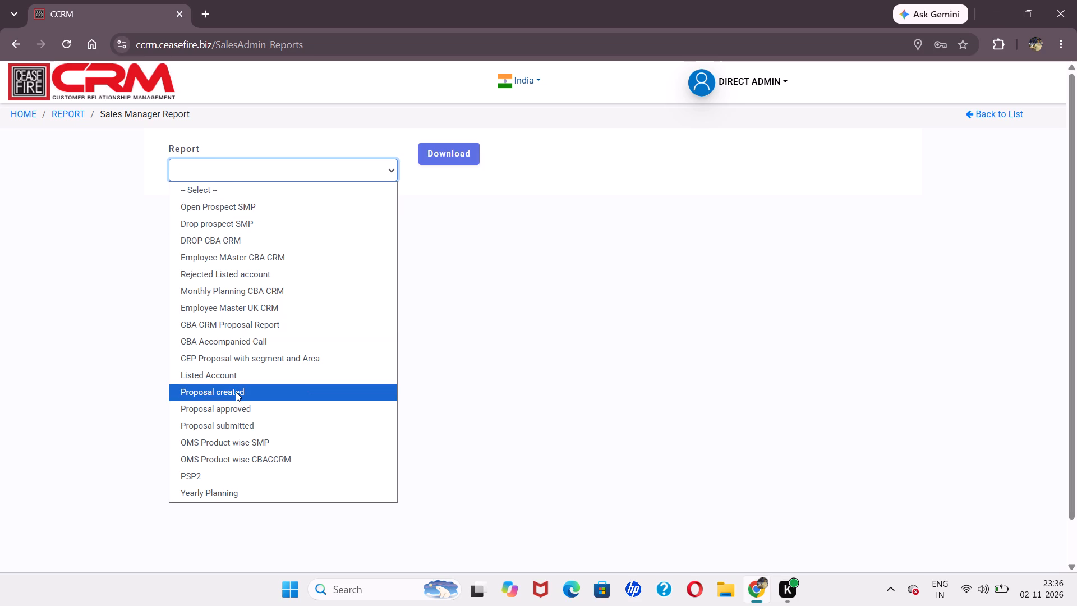
{"action": "left_click", "coordinate": [234, 434]}
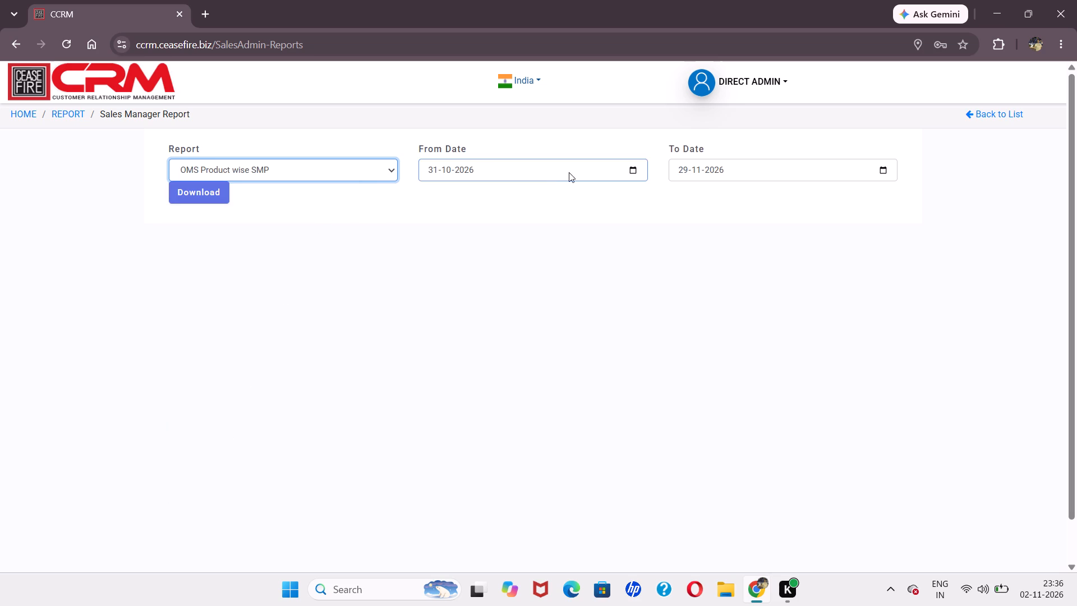
{"action": "left_click", "coordinate": [630, 167]}
{"action": "left_click", "coordinate": [634, 169]}
{"action": "left_click", "coordinate": [634, 169]}
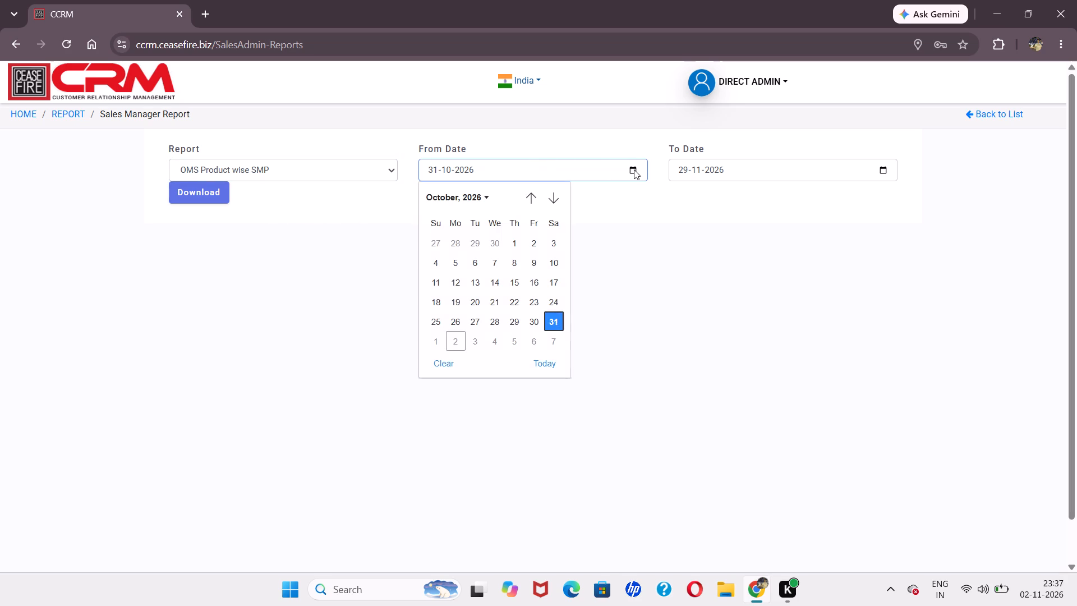
{"action": "left_click", "coordinate": [516, 242]}
{"action": "left_click", "coordinate": [215, 198]}
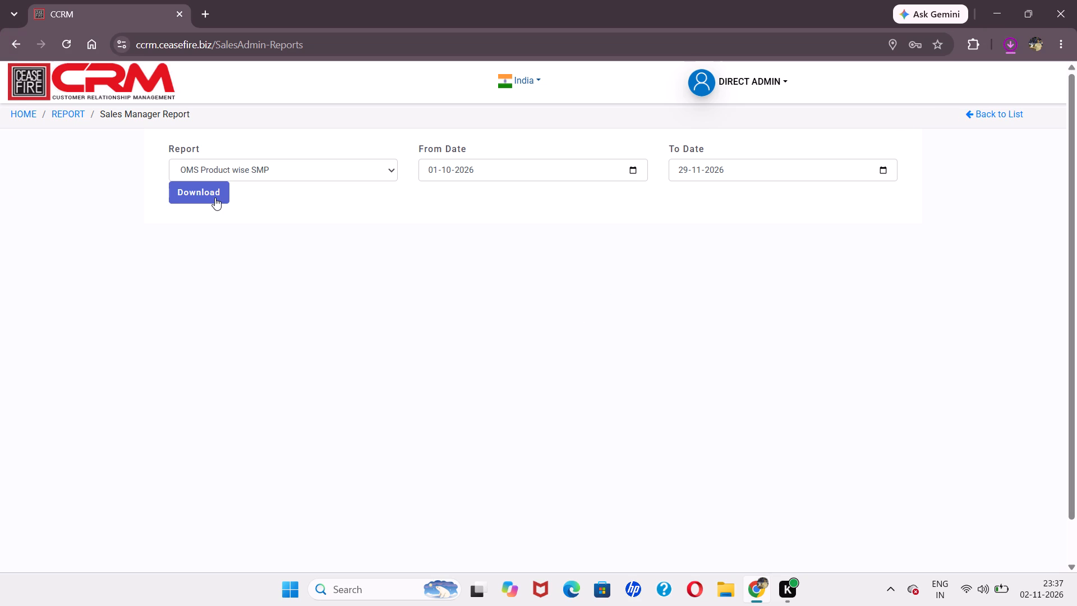
Download the OMS Product wise CBACCRM report for the same date range.
{"action": "left_click", "coordinate": [334, 175]}
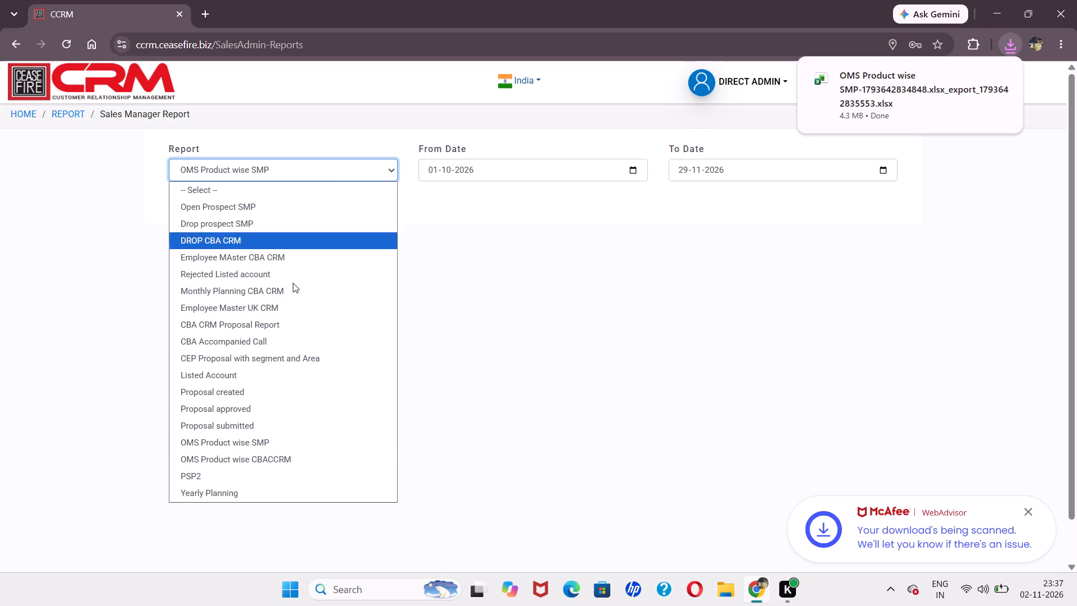
{"action": "left_click", "coordinate": [256, 454]}
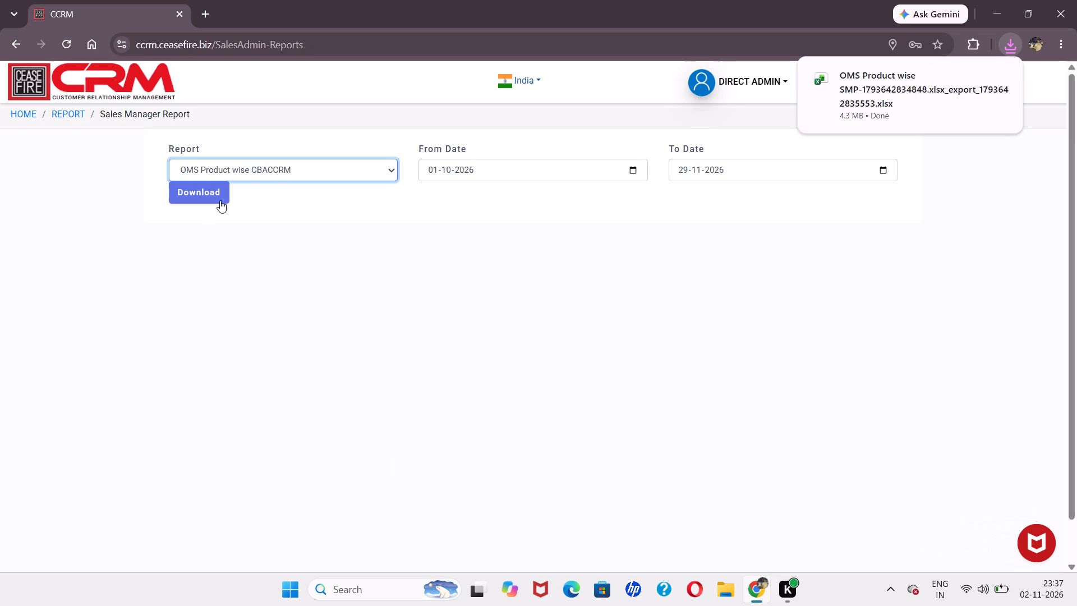
{"action": "left_click", "coordinate": [217, 195]}
Choose the Proposal submitted report for the same date range.
{"action": "left_click", "coordinate": [327, 171]}
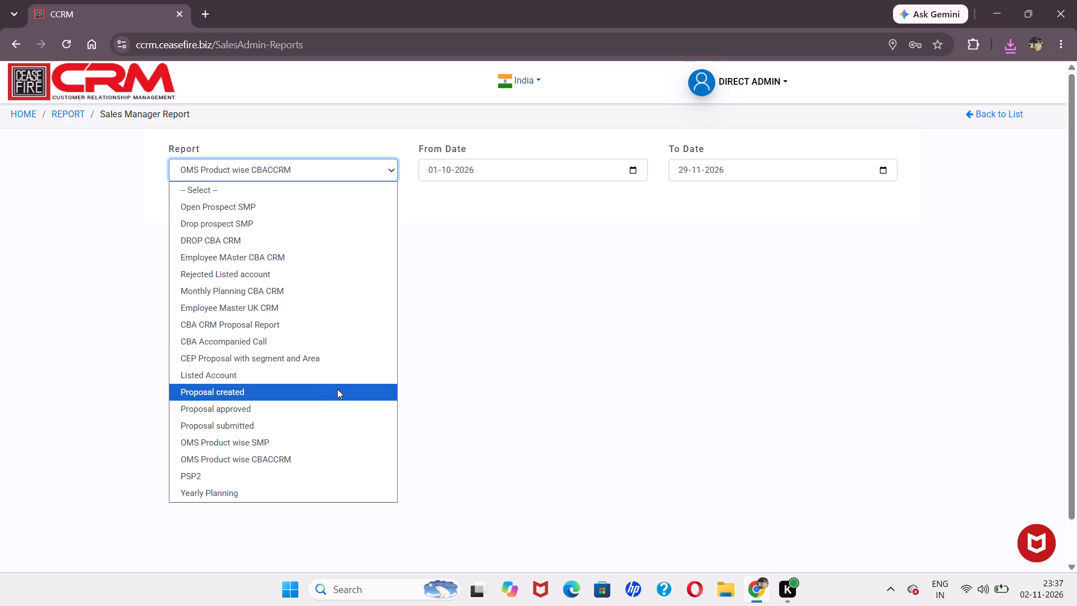
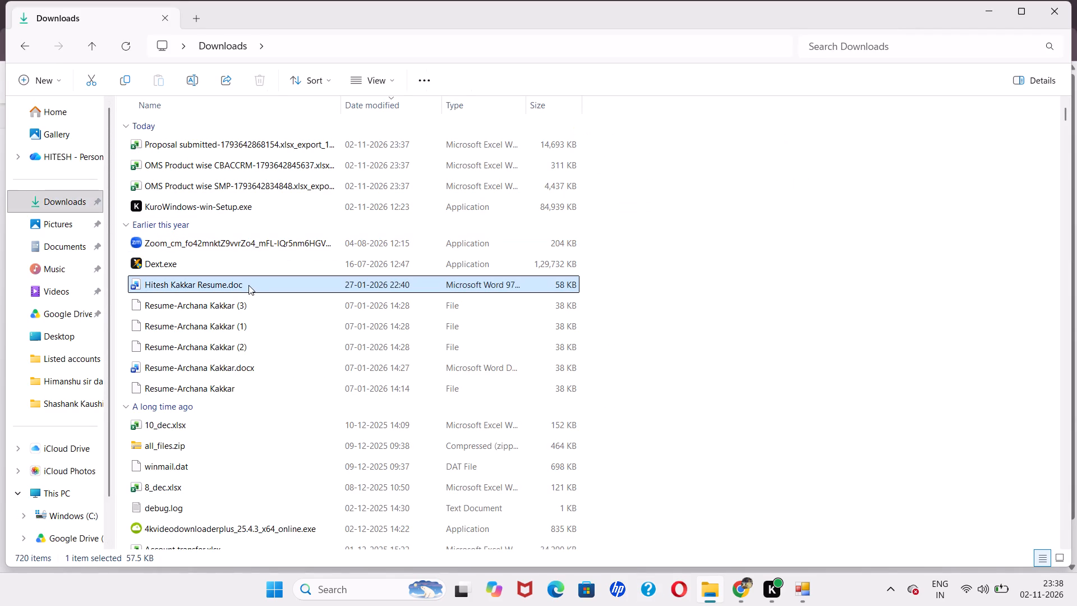
Find the emp master.xls workbook among the August 2025 files in the Downloads folder and open it.
{"action": "key", "text": "Down"}
{"action": "key", "text": "Down"}
{"action": "key", "text": "Down"}
{"action": "key", "text": "Down"}
{"action": "key", "text": "Down"}
{"action": "key", "text": "Down"}
{"action": "key", "text": "Down"}
{"action": "key", "text": "Down"}
{"action": "key", "text": "Down"}
{"action": "key", "text": "Down"}
{"action": "key", "text": "Down"}
{"action": "key", "text": "Down"}
{"action": "key", "text": "Down"}
{"action": "key", "text": "Down"}
{"action": "key", "text": "Down"}
{"action": "key", "text": "Down"}
{"action": "key", "text": "Down"}
{"action": "key", "text": "Down"}
{"action": "key", "text": "Down"}
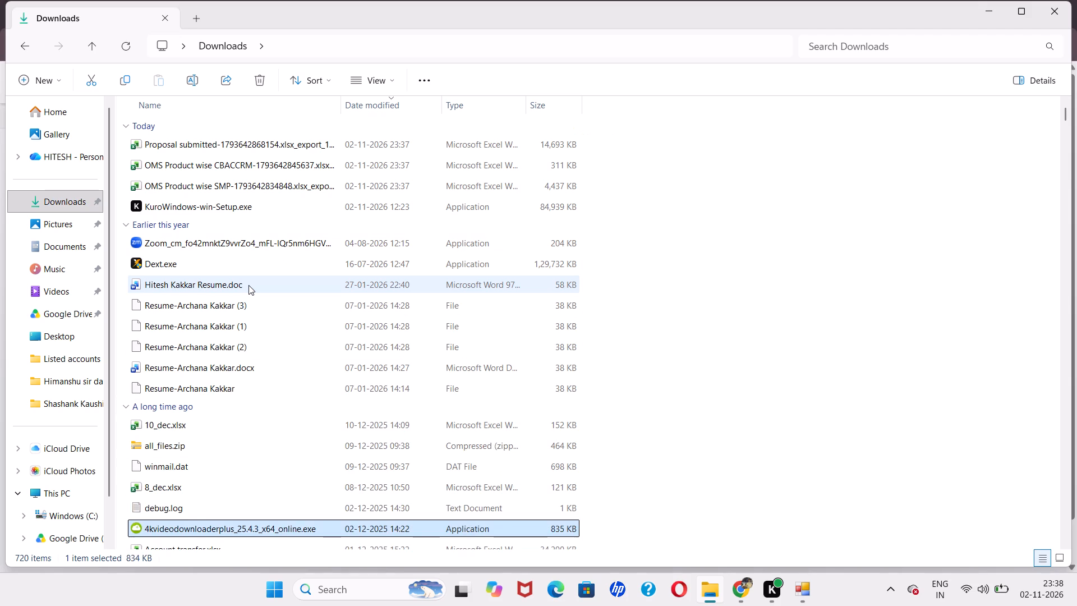
{"action": "key", "text": "Down"}
{"action": "key", "text": "Down"}
{"action": "key", "text": "Down"}
{"action": "key", "text": "Down"}
{"action": "key", "text": "Down"}
{"action": "key", "text": "Down"}
{"action": "key", "text": "Down"}
{"action": "key", "text": "Down"}
{"action": "key", "text": "Down"}
{"action": "key", "text": "Down"}
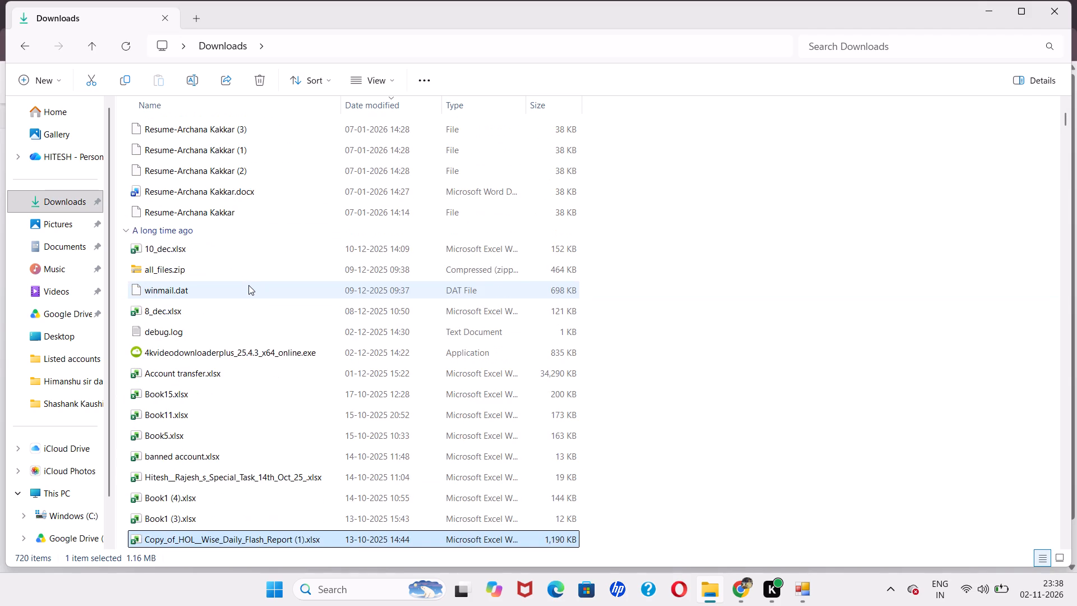
{"action": "key", "text": "Down"}
{"action": "key", "text": "Down"}
{"action": "key", "text": "Down"}
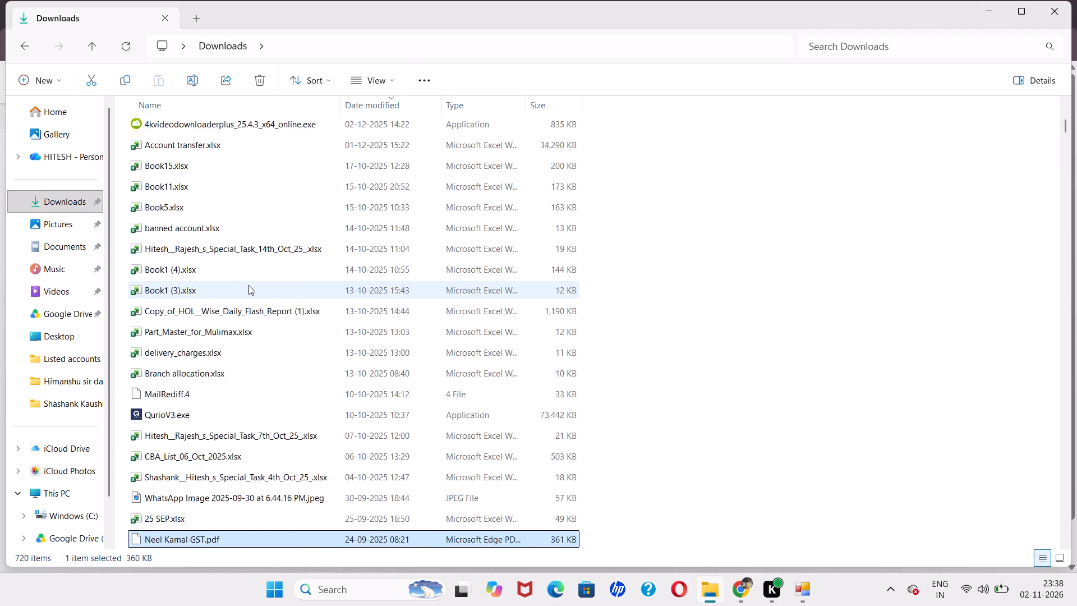
{"action": "key", "text": "Down"}
{"action": "key", "text": "Down"}
{"action": "key", "text": "Down"}
{"action": "key", "text": "Down"}
{"action": "key", "text": "Down"}
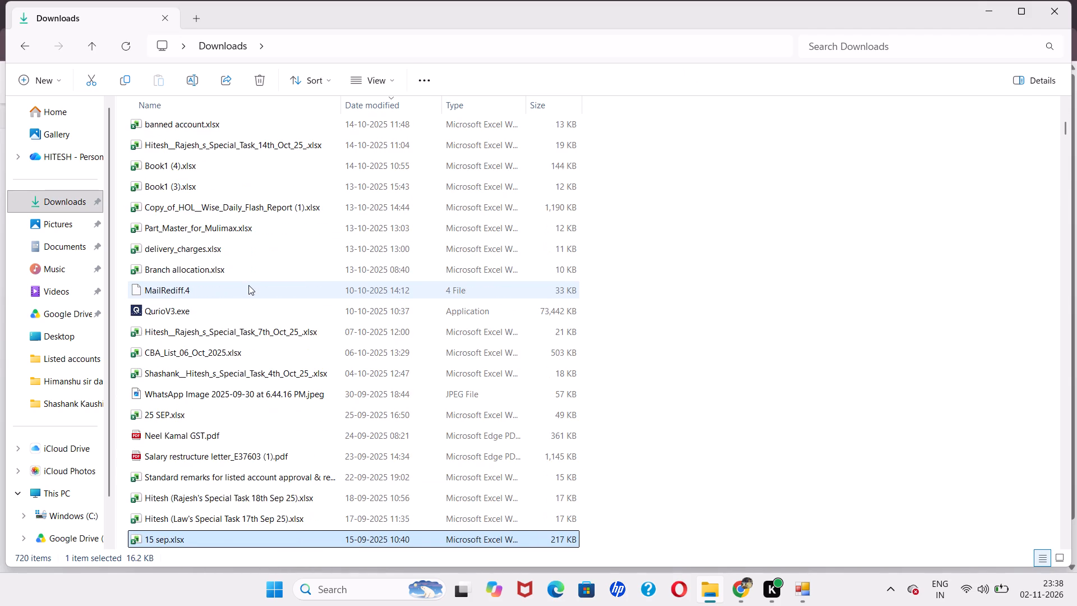
{"action": "key", "text": "Down"}
{"action": "key", "text": "Down"}
{"action": "key", "text": "Down"}
{"action": "key", "text": "Down"}
{"action": "key", "text": "Down"}
{"action": "key", "text": "Up"}
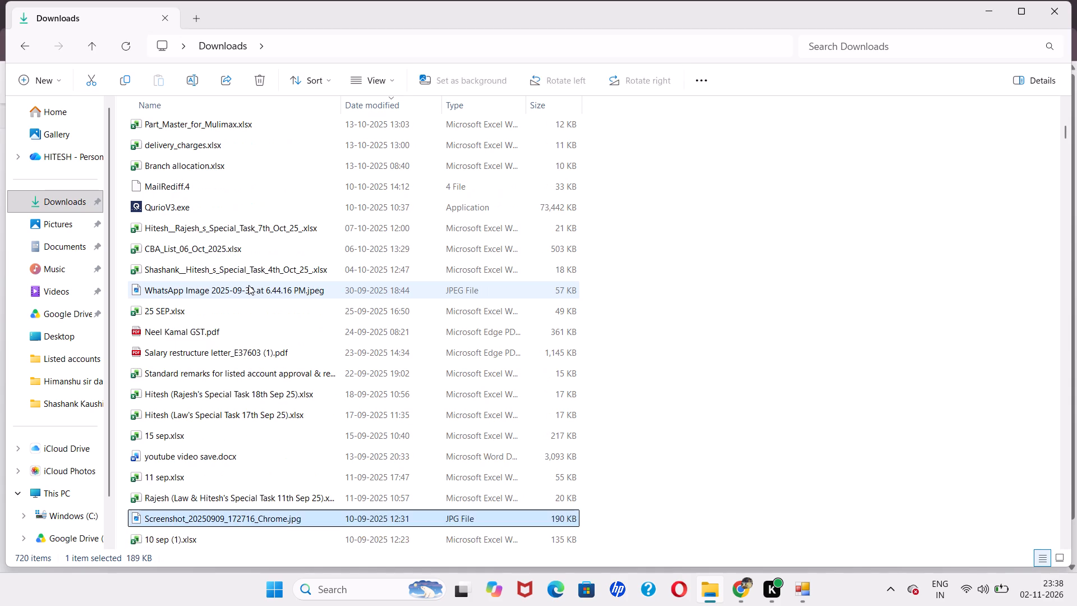
{"action": "key", "text": "Down"}
{"action": "key", "text": "Down"}
{"action": "key", "text": "Down"}
{"action": "key", "text": "Down"}
{"action": "key", "text": "Down"}
{"action": "key", "text": "Down"}
{"action": "key", "text": "Down"}
{"action": "key", "text": "Down"}
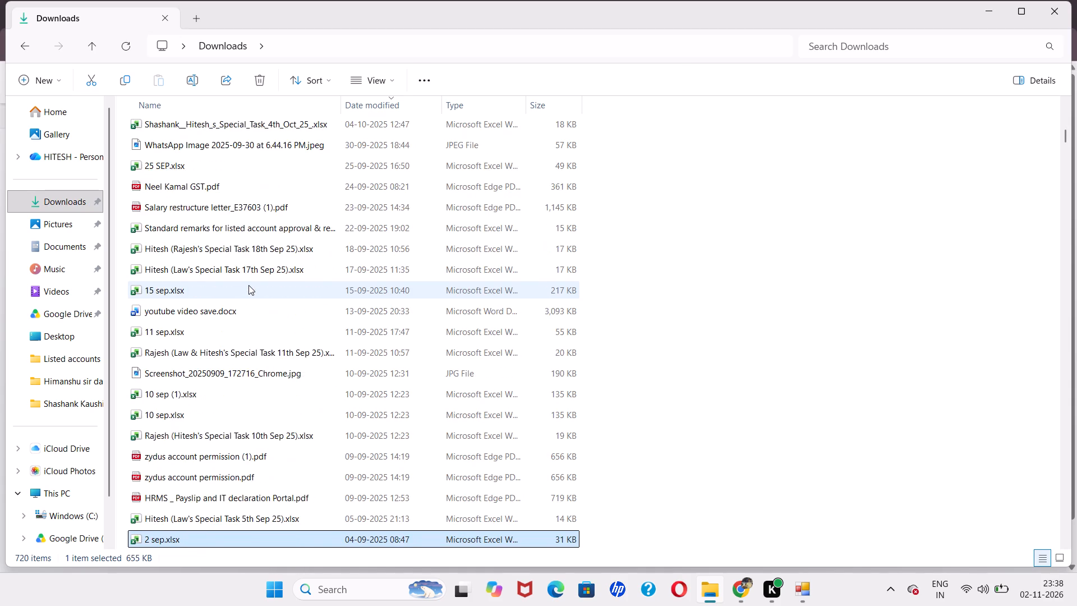
{"action": "key", "text": "Down"}
{"action": "key", "text": "Down"}
{"action": "key", "text": "Down"}
{"action": "key", "text": "Down"}
{"action": "key", "text": "Down"}
{"action": "key", "text": "Down"}
{"action": "key", "text": "Down"}
{"action": "key", "text": "Down"}
{"action": "key", "text": "Down"}
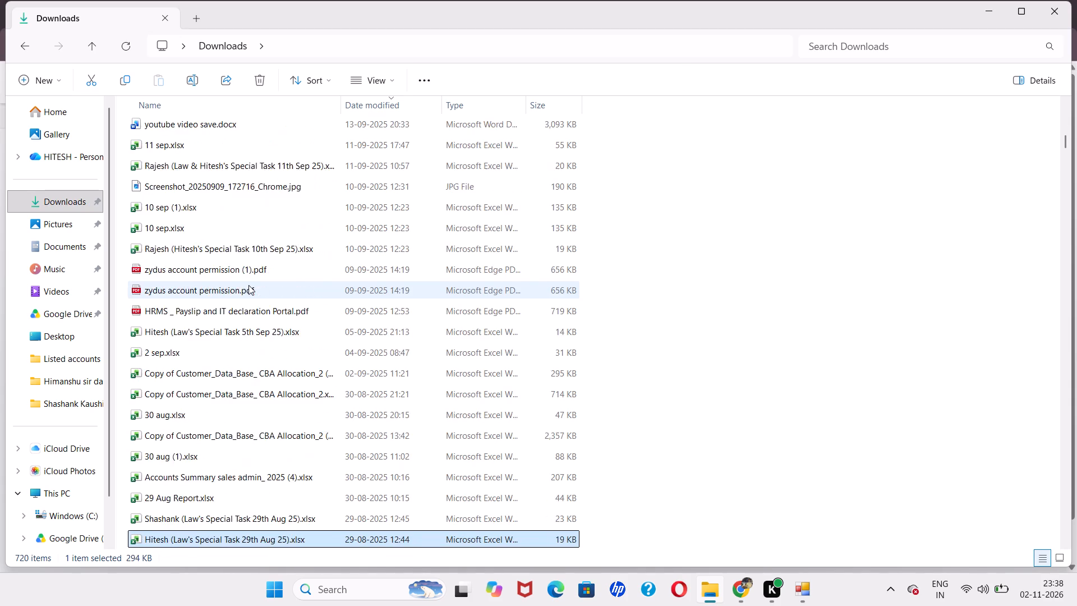
{"action": "key", "text": "Down"}
{"action": "key", "text": "Down"}
{"action": "key", "text": "Down"}
{"action": "key", "text": "Down"}
{"action": "key", "text": "Down"}
{"action": "key", "text": "Down"}
{"action": "key", "text": "Down"}
{"action": "key", "text": "Down"}
{"action": "key", "text": "Down"}
{"action": "key", "text": "Down"}
{"action": "key", "text": "Down"}
{"action": "key", "text": "Down"}
{"action": "key", "text": "Down"}
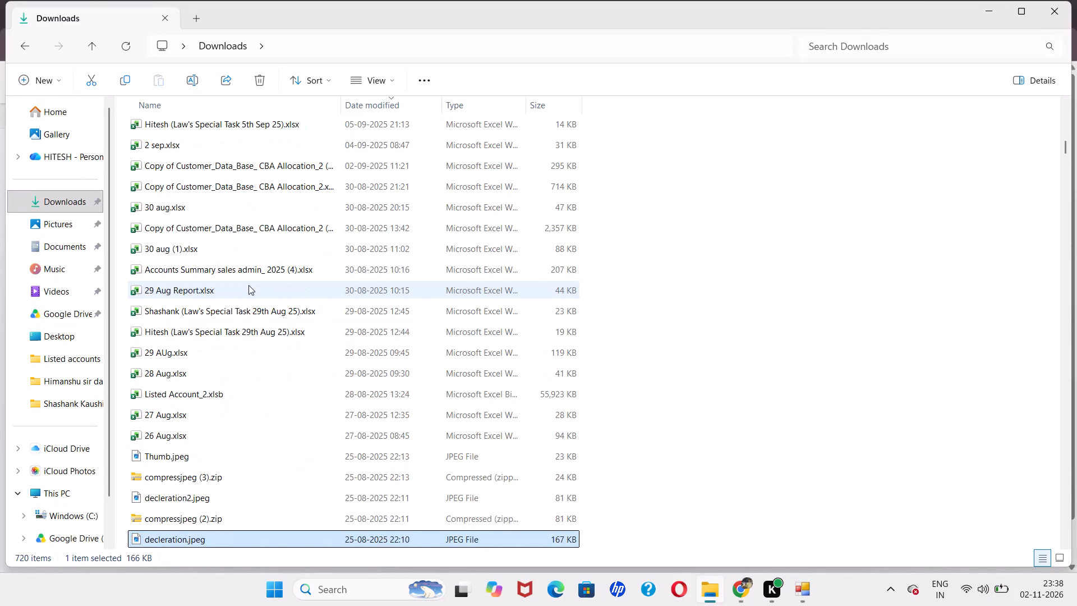
{"action": "key", "text": "Down"}
{"action": "key", "text": "Down"}
{"action": "key", "text": "Down"}
{"action": "key", "text": "Down"}
{"action": "key", "text": "Down"}
{"action": "key", "text": "Down"}
{"action": "key", "text": "Down"}
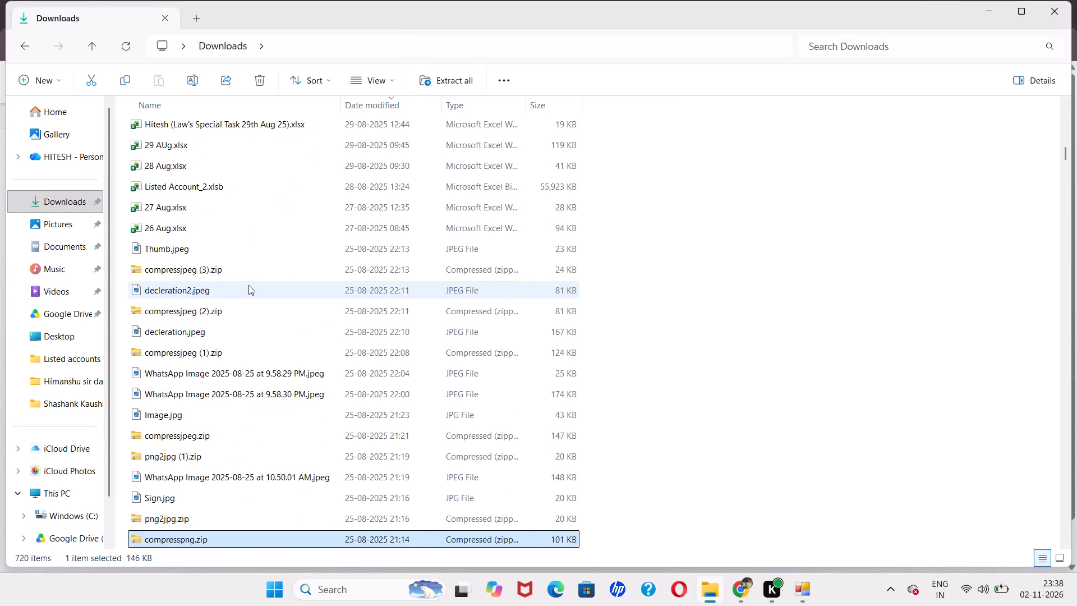
{"action": "key", "text": "Down"}
{"action": "key", "text": "Down"}
{"action": "key", "text": "Down"}
{"action": "key", "text": "Down"}
{"action": "key", "text": "Down"}
{"action": "key", "text": "Down"}
{"action": "key", "text": "Down"}
{"action": "key", "text": "Down"}
{"action": "key", "text": "Down"}
{"action": "key", "text": "Down"}
{"action": "key", "text": "Down"}
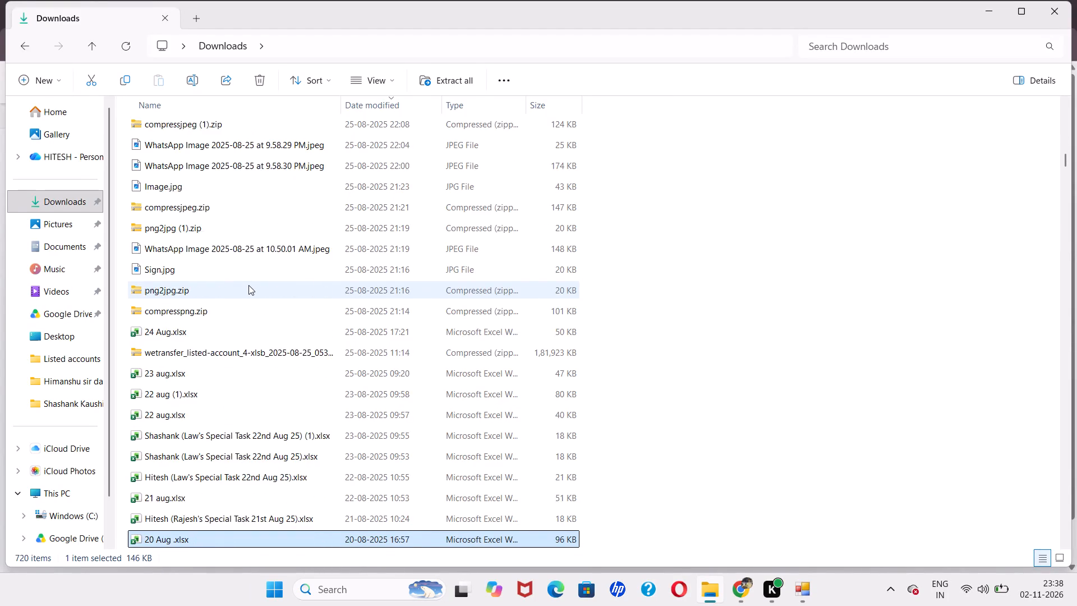
{"action": "key", "text": "Down"}
{"action": "key", "text": "Down"}
{"action": "key", "text": "Down"}
{"action": "key", "text": "Down"}
{"action": "key", "text": "Down"}
{"action": "key", "text": "Down"}
{"action": "key", "text": "Down"}
{"action": "key", "text": "Down"}
{"action": "key", "text": "Down"}
{"action": "key", "text": "Down"}
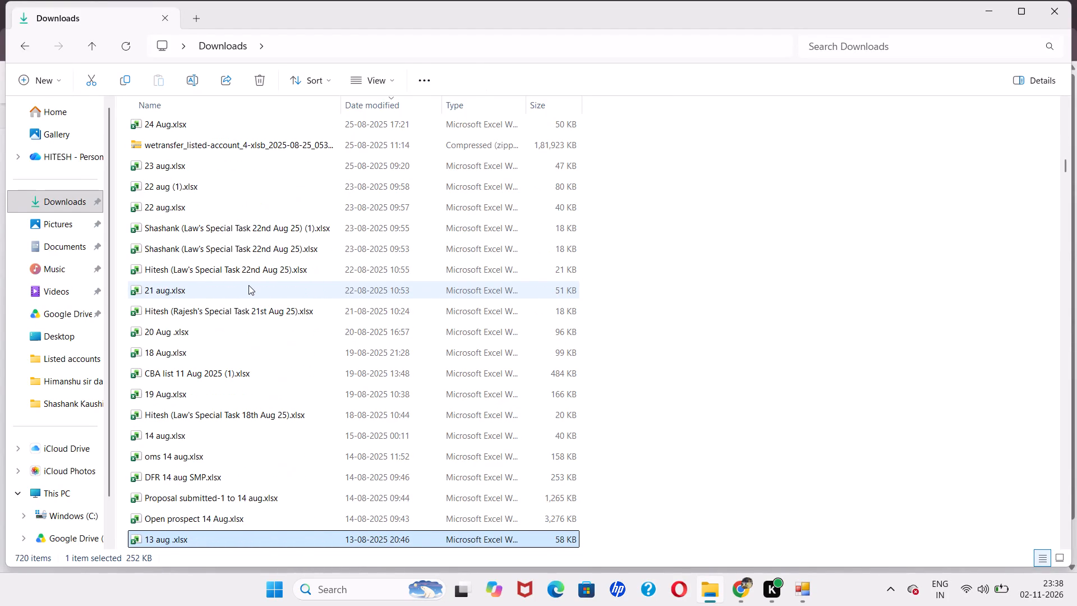
{"action": "key", "text": "Down"}
{"action": "key", "text": "Down"}
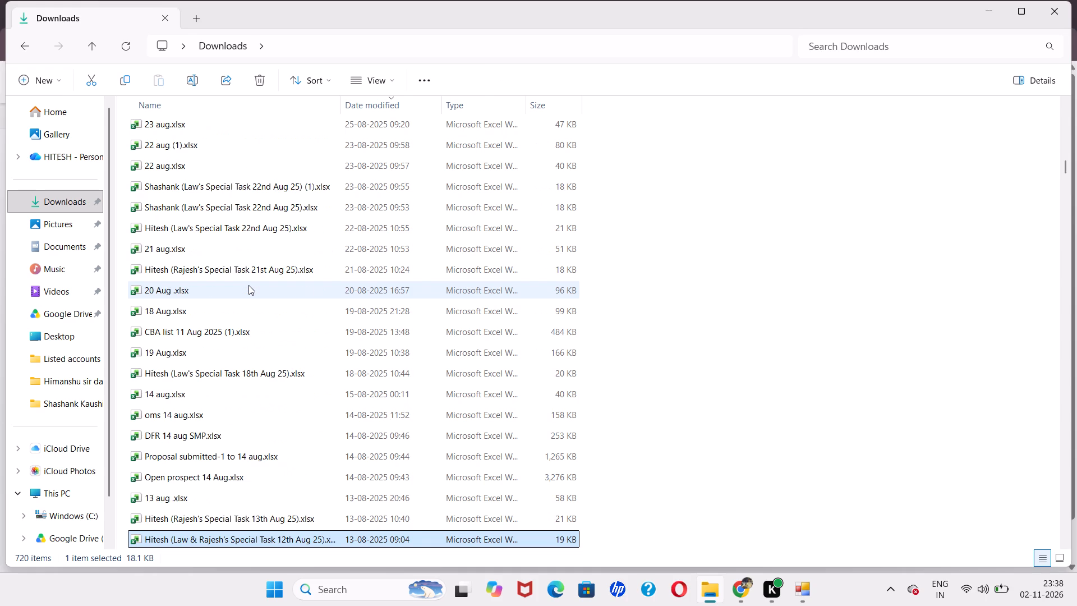
{"action": "key", "text": "Down"}
{"action": "key", "text": "Down"}
{"action": "key", "text": "Down"}
{"action": "key", "text": "Down"}
{"action": "key", "text": "Down"}
{"action": "key", "text": "Down"}
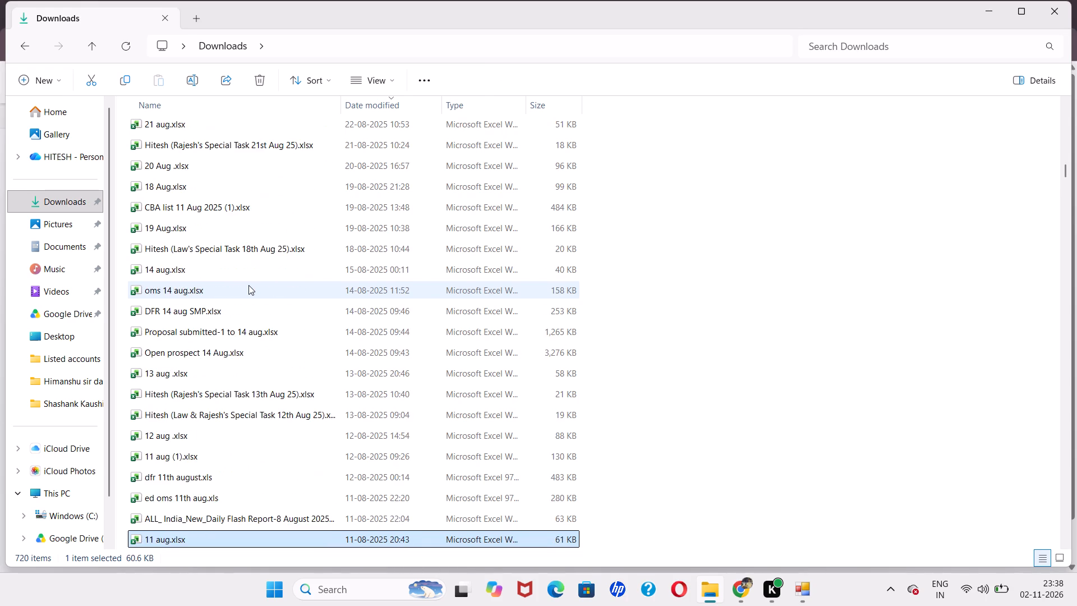
{"action": "key", "text": "Down"}
{"action": "key", "text": "Down"}
{"action": "key", "text": "Down"}
{"action": "key", "text": "Down"}
{"action": "key", "text": "Down"}
{"action": "key", "text": "Down"}
{"action": "key", "text": "Down"}
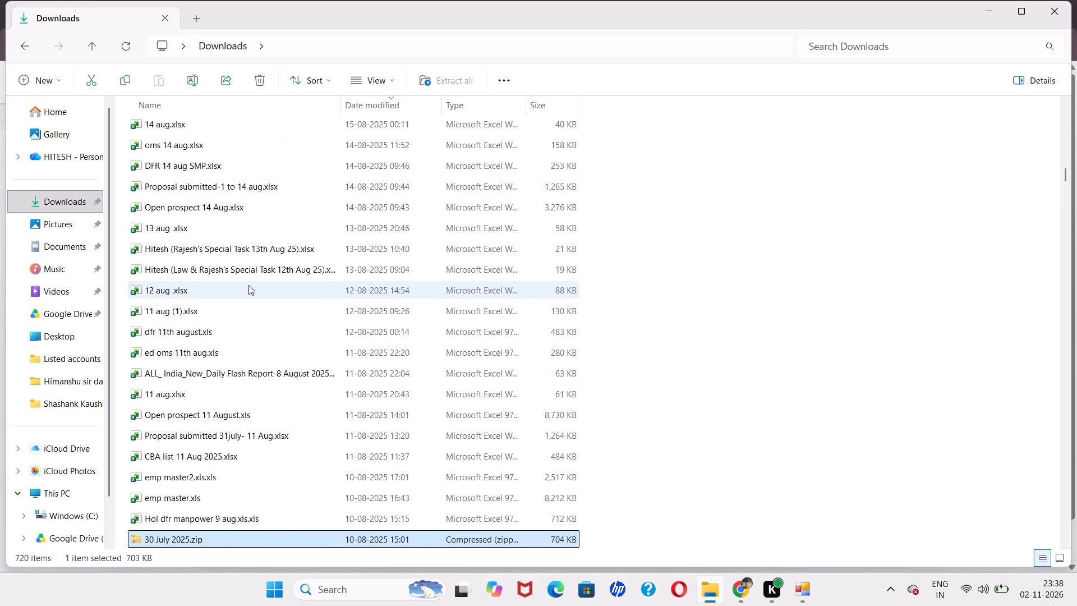
{"action": "key", "text": "Up"}
{"action": "key", "text": "Up"}
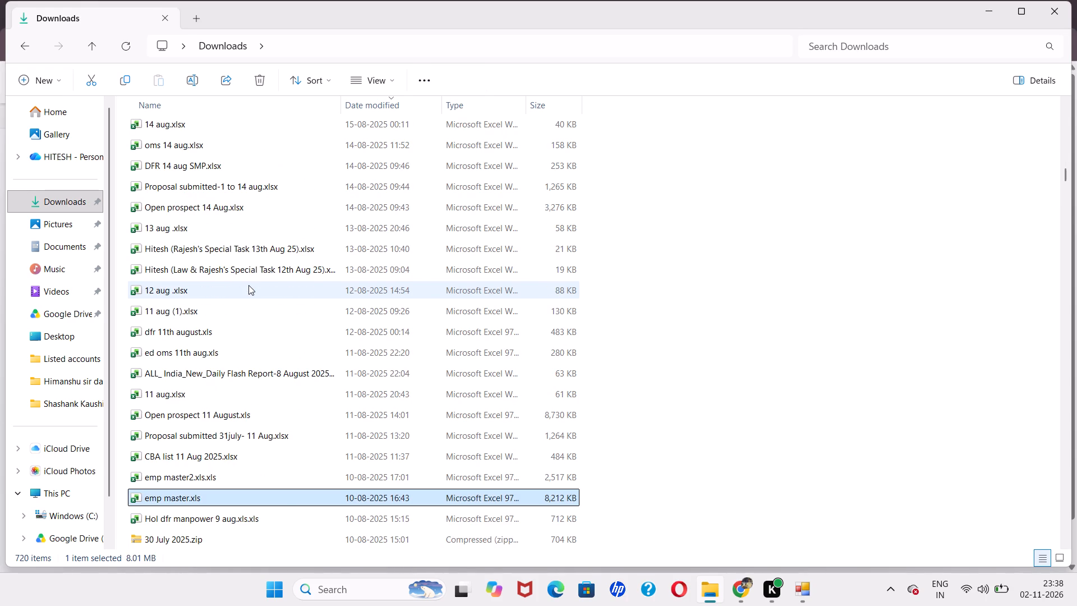
{"action": "key", "text": "Return"}
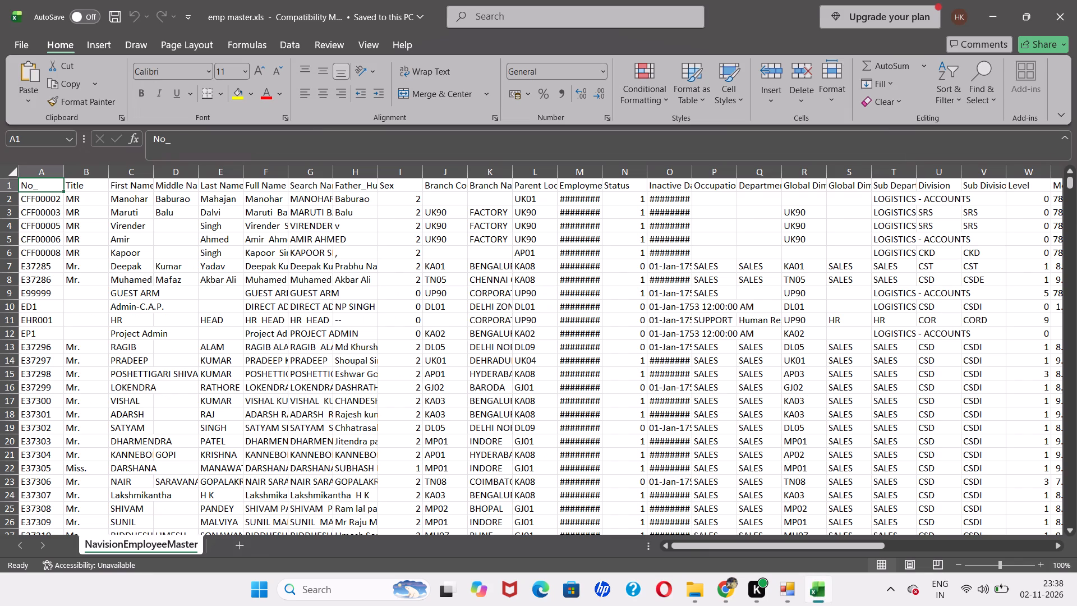
Examine the employee code and Full Name columns of the NavisionEmployeeMaster sheet, and close the workbook.
{"action": "key", "text": "Down"}
{"action": "key", "text": "ctrl+Left"}
{"action": "key", "text": "Right"}
{"action": "key", "text": "Right"}
{"action": "key", "text": "Right"}
{"action": "key", "text": "Right"}
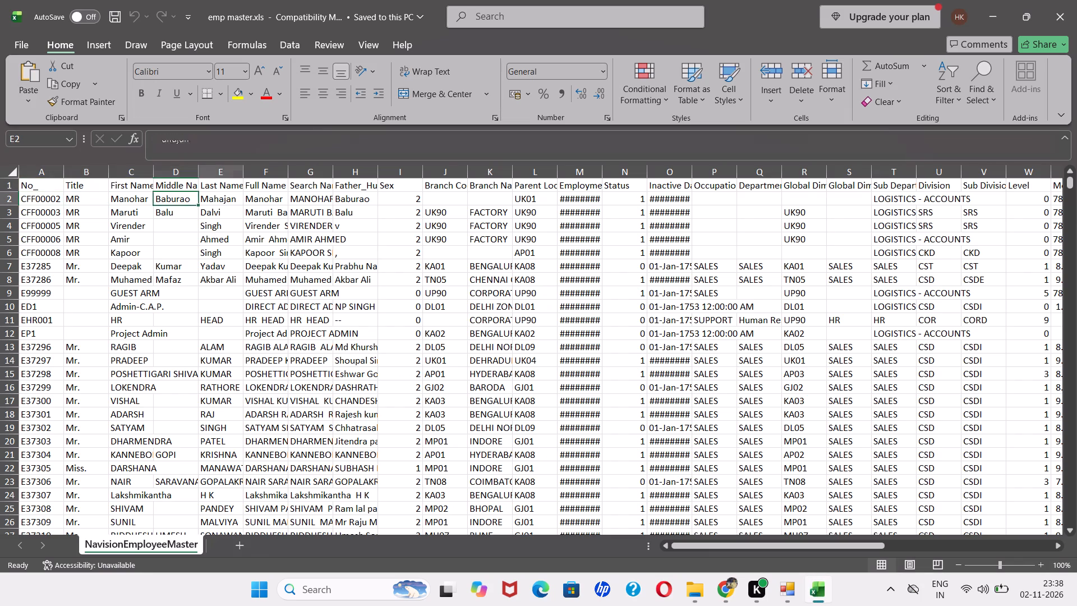
{"action": "key", "text": "Right"}
{"action": "key", "text": "ctrl+Up"}
{"action": "key", "text": "ctrl+Down"}
{"action": "key", "text": "Down"}
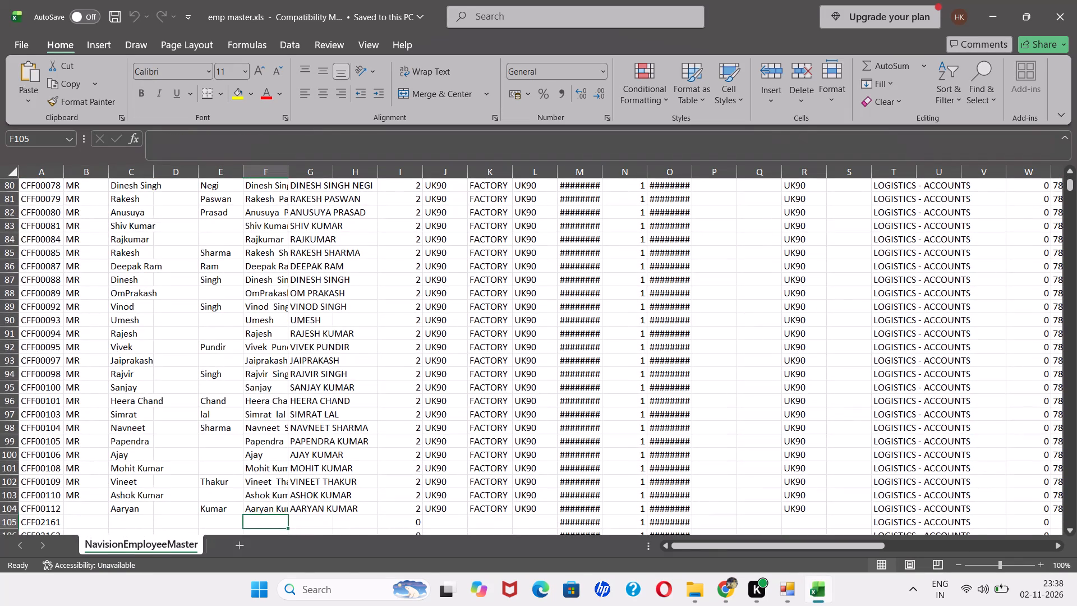
{"action": "key", "text": "ctrl+Left"}
{"action": "key", "text": "ctrl+w"}
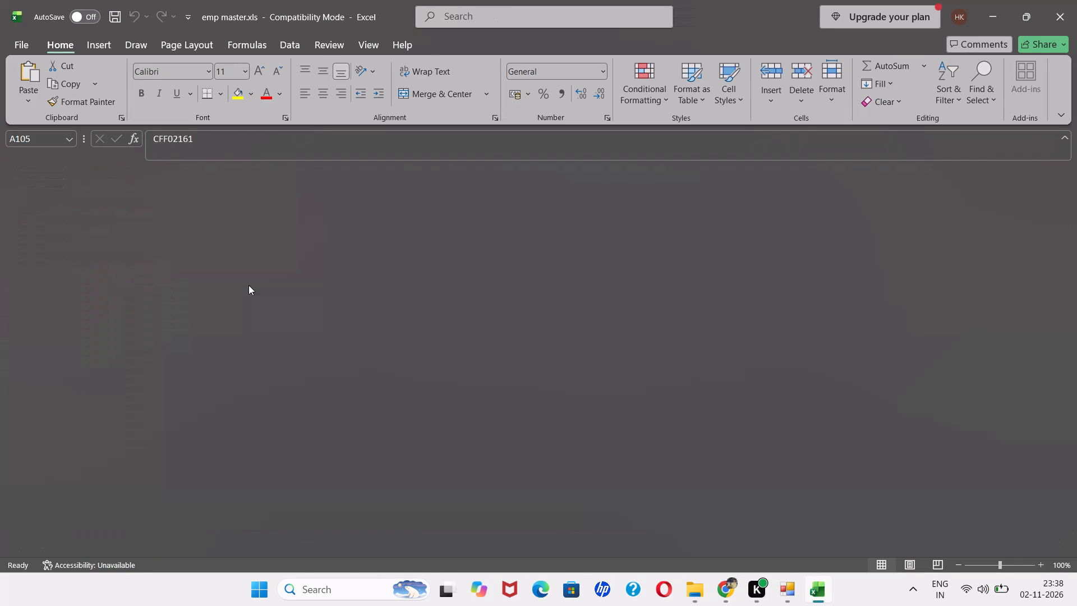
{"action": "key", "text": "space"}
Return to the Downloads folder and open the emp master2.xls.xls workbook.
{"action": "key", "text": "alt+Tab"}
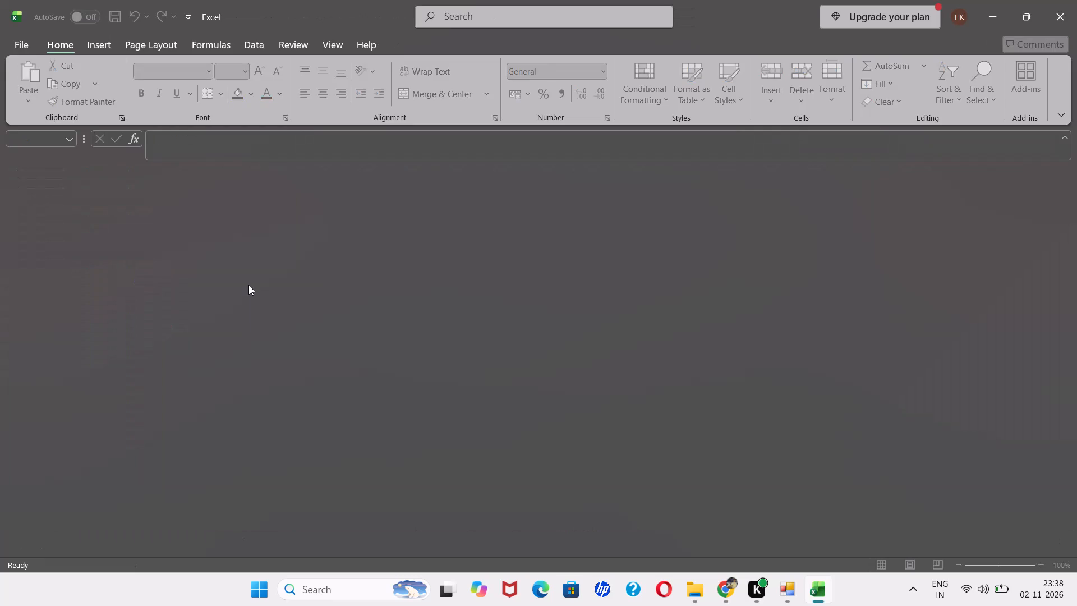
{"action": "key", "text": "Right"}
{"action": "key", "text": "Up"}
{"action": "key", "text": "Up"}
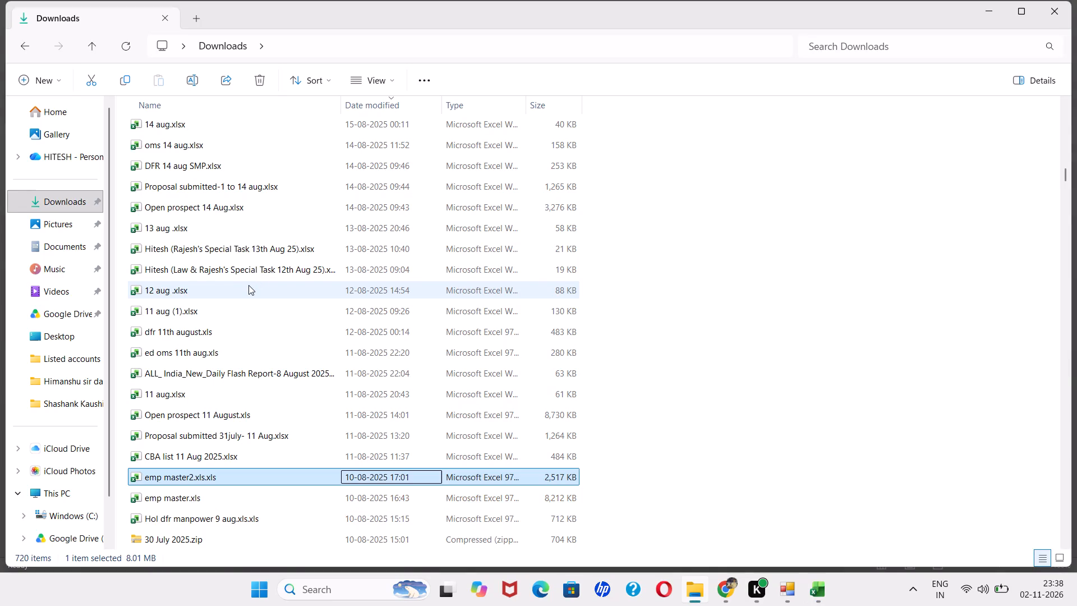
{"action": "key", "text": "Left"}
{"action": "key", "text": "Return"}
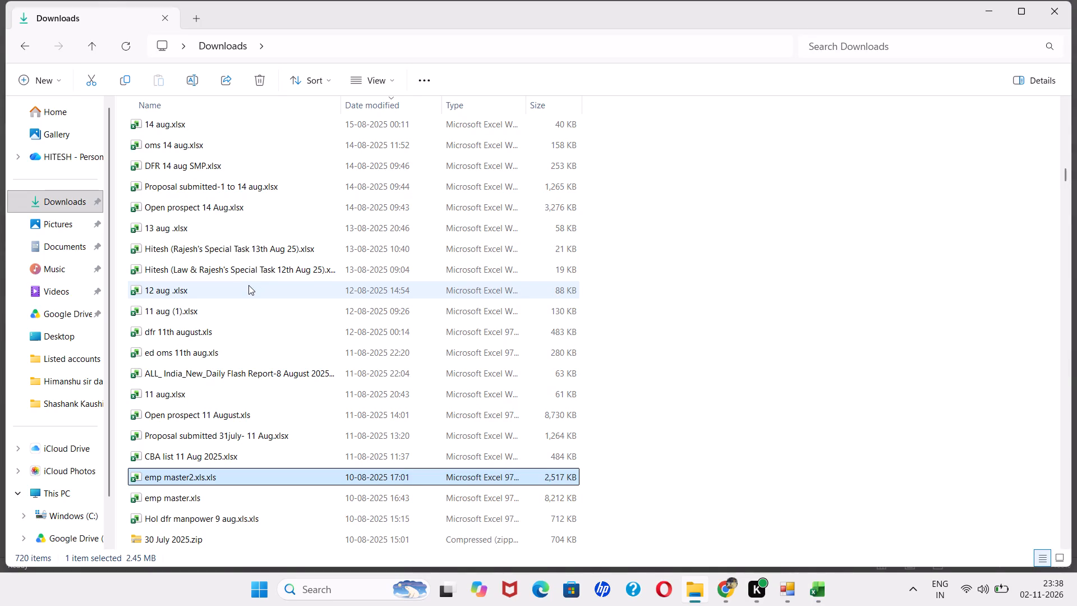
Examine the column headers and employee records on the Employee sheet of the emp master2.xls.xls workbook.
{"action": "key", "text": "ctrl+w"}
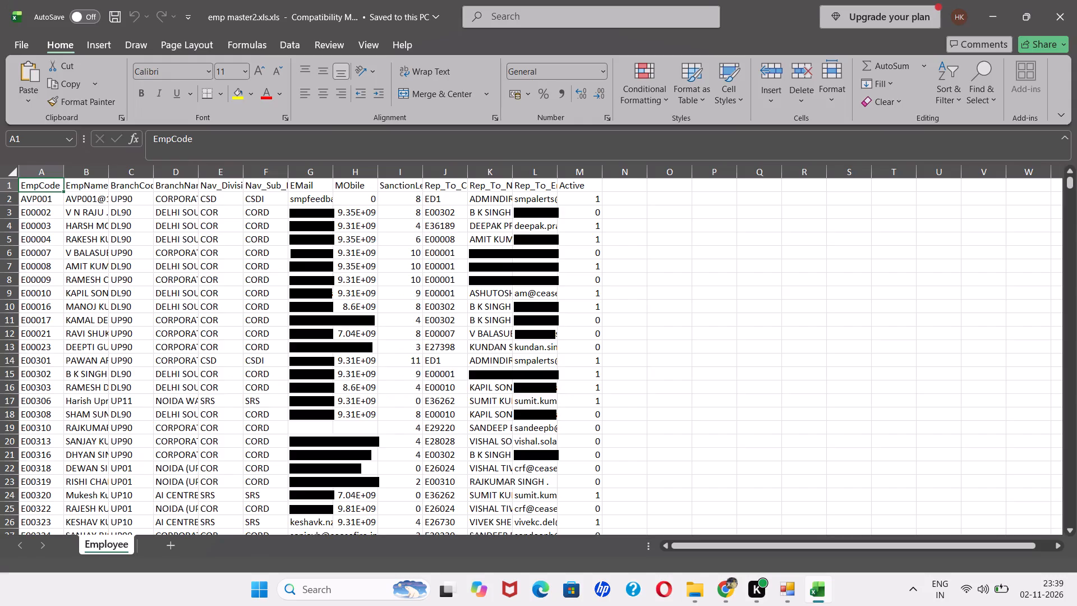
{"action": "key", "text": "Right"}
{"action": "key", "text": "Left"}
{"action": "key", "text": "Right"}
{"action": "key", "text": "Down"}
{"action": "key", "text": "Left"}
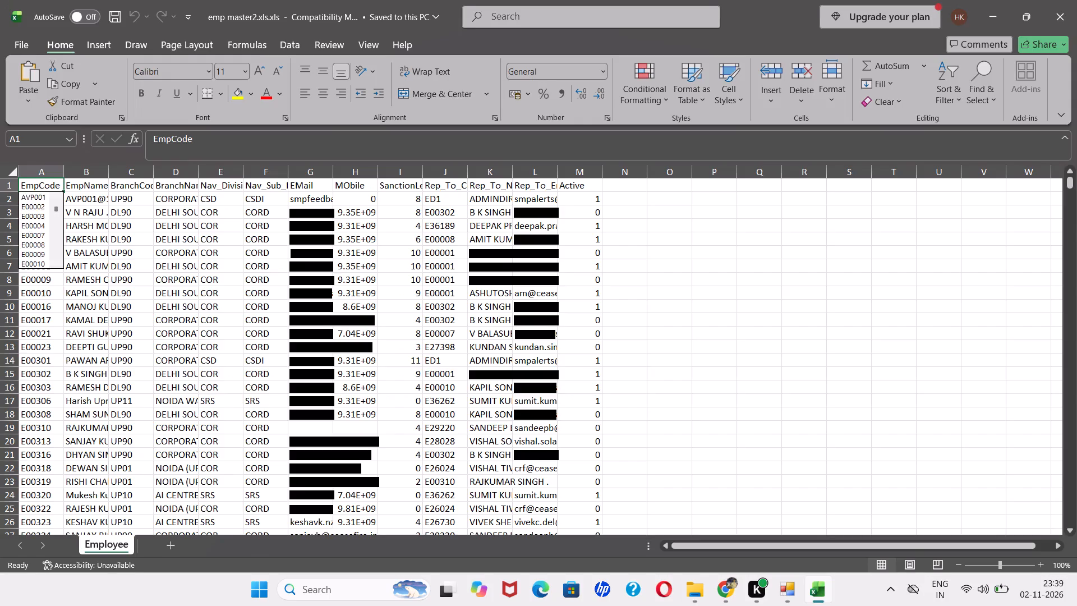
{"action": "key", "text": "Down"}
{"action": "key", "text": "Right"}
{"action": "key", "text": "Left"}
{"action": "key", "text": "Escape"}
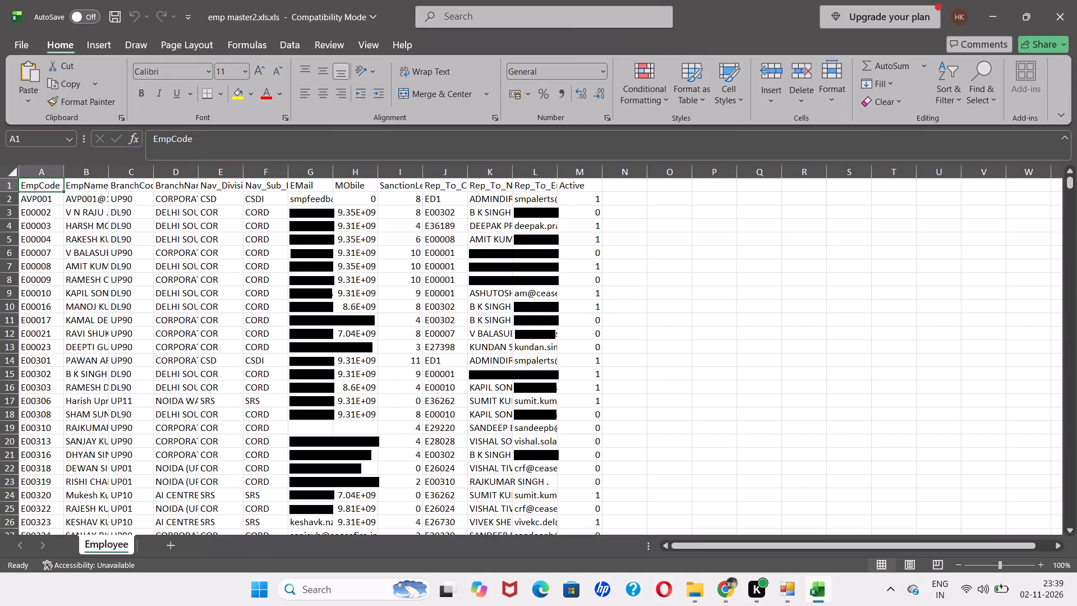
{"action": "key", "text": "Left"}
{"action": "key", "text": "Down"}
{"action": "key", "text": "Right"}
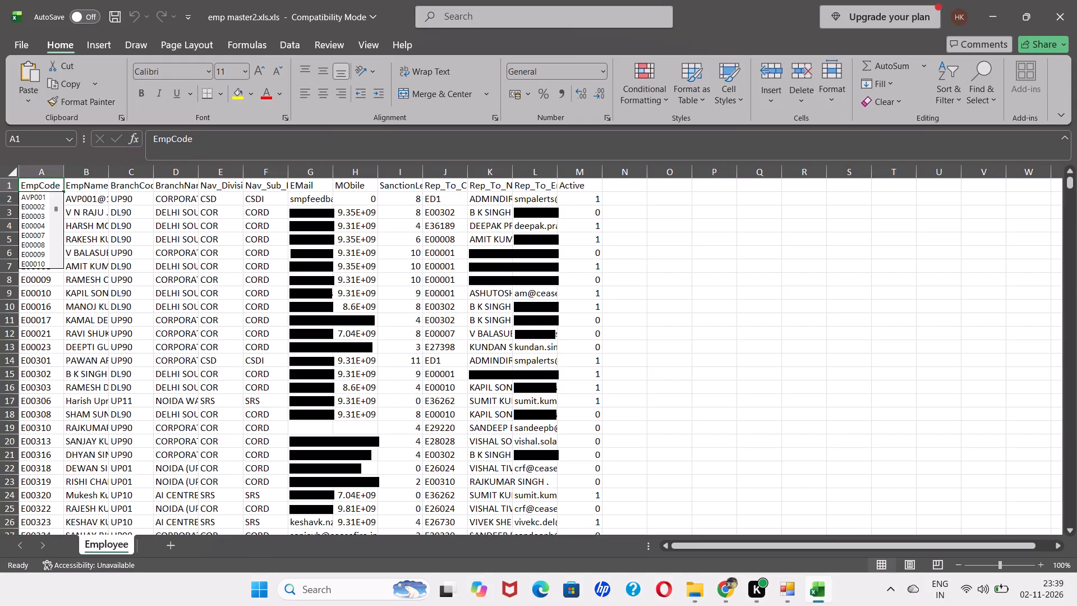
{"action": "key", "text": "Escape"}
{"action": "key", "text": "Escape"}
{"action": "key", "text": "Escape"}
{"action": "key", "text": "Right"}
{"action": "key", "text": "Down"}
{"action": "key", "text": "Down"}
{"action": "key", "text": "Down"}
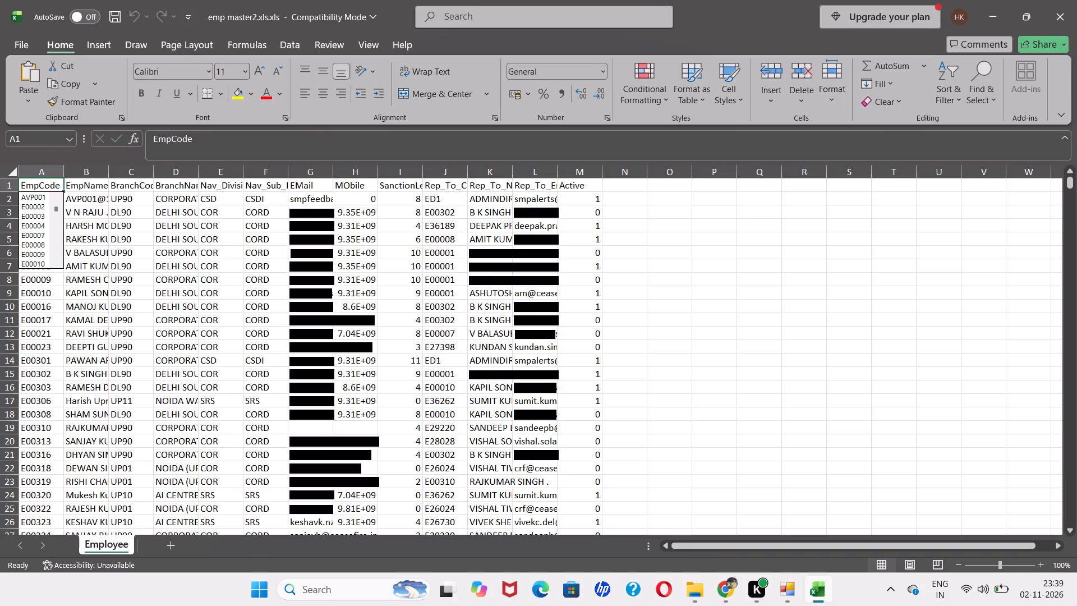
{"action": "key", "text": "alt+F7"}
{"action": "key", "text": "Down"}
{"action": "key", "text": "Down"}
{"action": "key", "text": "Escape"}
{"action": "key", "text": "Escape"}
{"action": "key", "text": "Escape"}
{"action": "key", "text": "Down"}
{"action": "key", "text": "Down"}
{"action": "key", "text": "Down"}
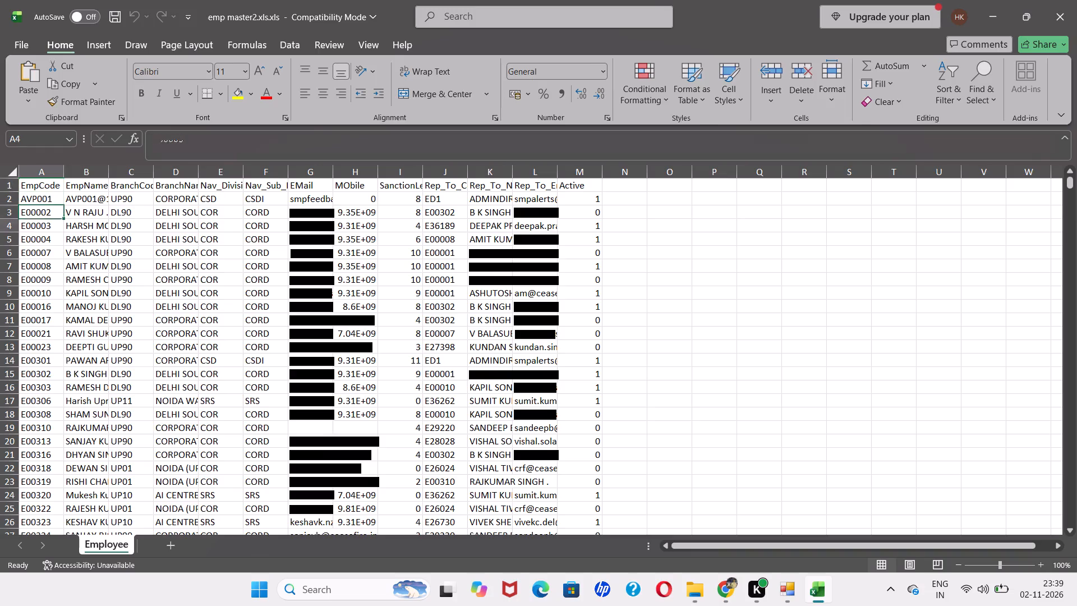
{"action": "key", "text": "ctrl+Up"}
{"action": "key", "text": "ctrl+Right"}
{"action": "key", "text": "ctrl+Left"}
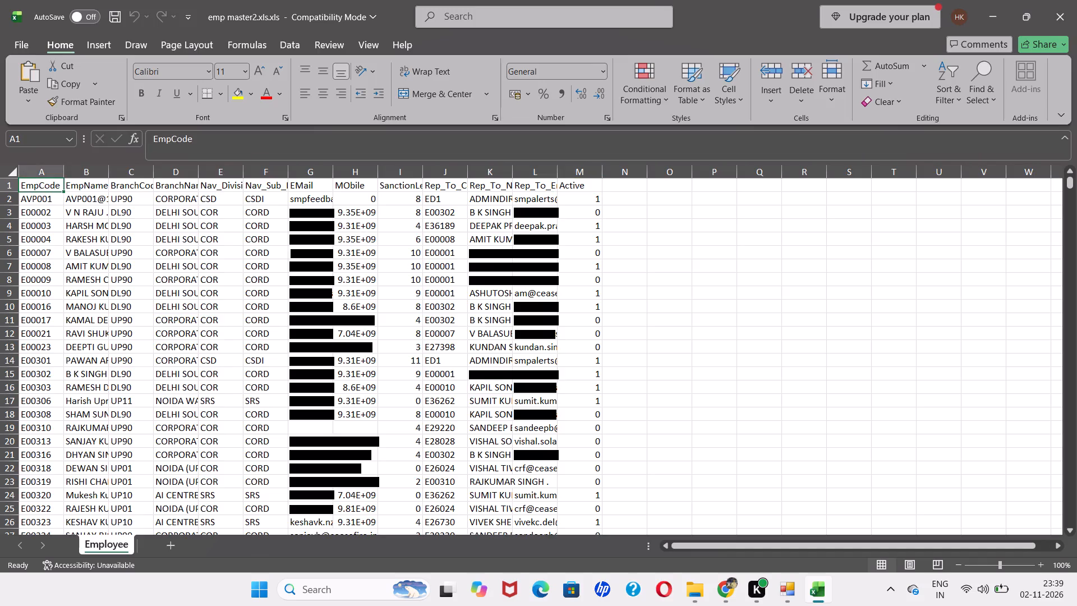
Close the emp master2.xls.xls workbook without saving changes and return to the Downloads folder.
{"action": "key", "text": "ctrl+w"}
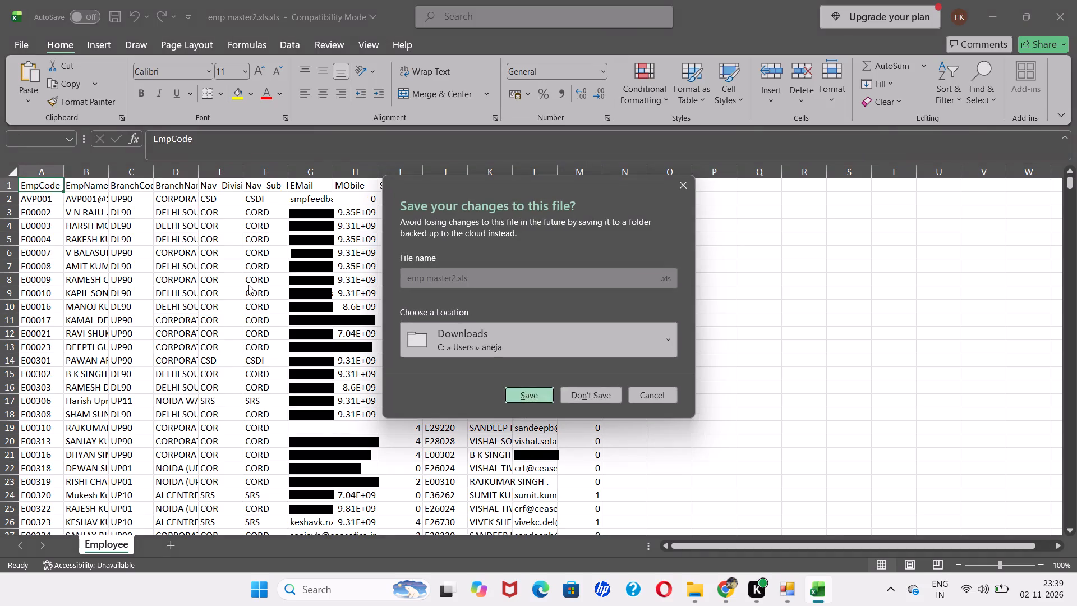
{"action": "key", "text": "Right"}
{"action": "key", "text": "Return"}
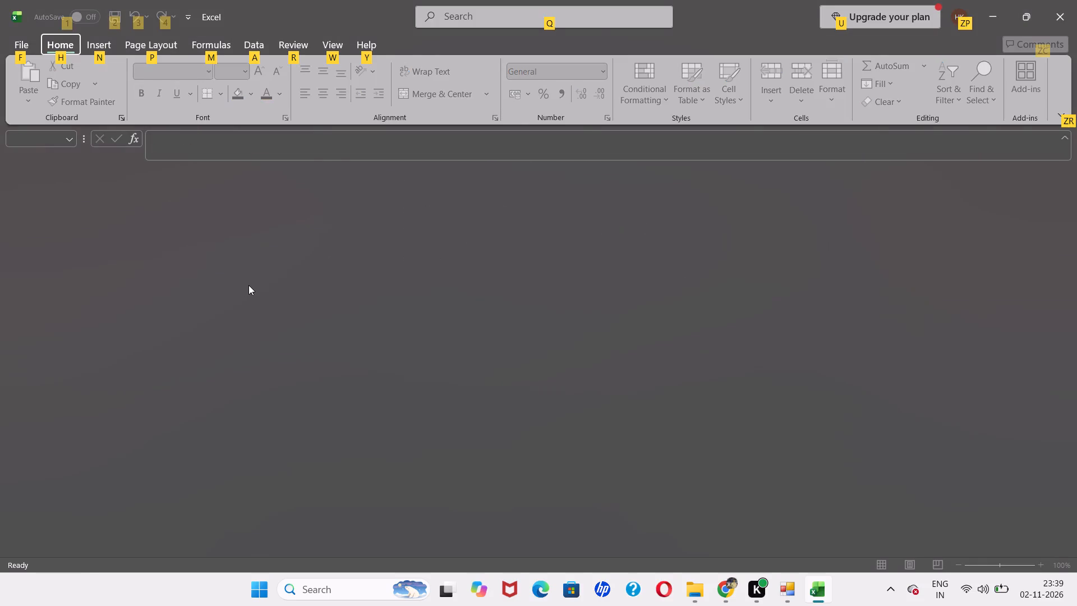
{"action": "key", "text": "alt+Tab"}
Look through the Downloads files dated 10 August back to 1 August 2025 for another employee master workbook.
{"action": "key", "text": "Down"}
{"action": "key", "text": "Down"}
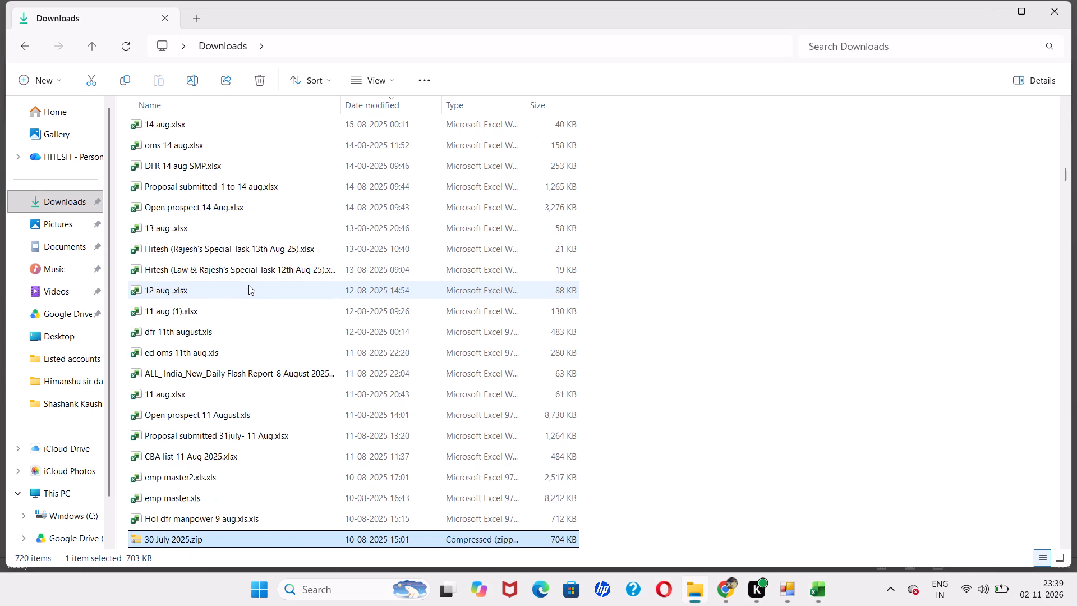
{"action": "key", "text": "Down"}
{"action": "key", "text": "Down"}
{"action": "key", "text": "Down"}
{"action": "key", "text": "Down"}
{"action": "key", "text": "Down"}
{"action": "key", "text": "Down"}
{"action": "key", "text": "Down"}
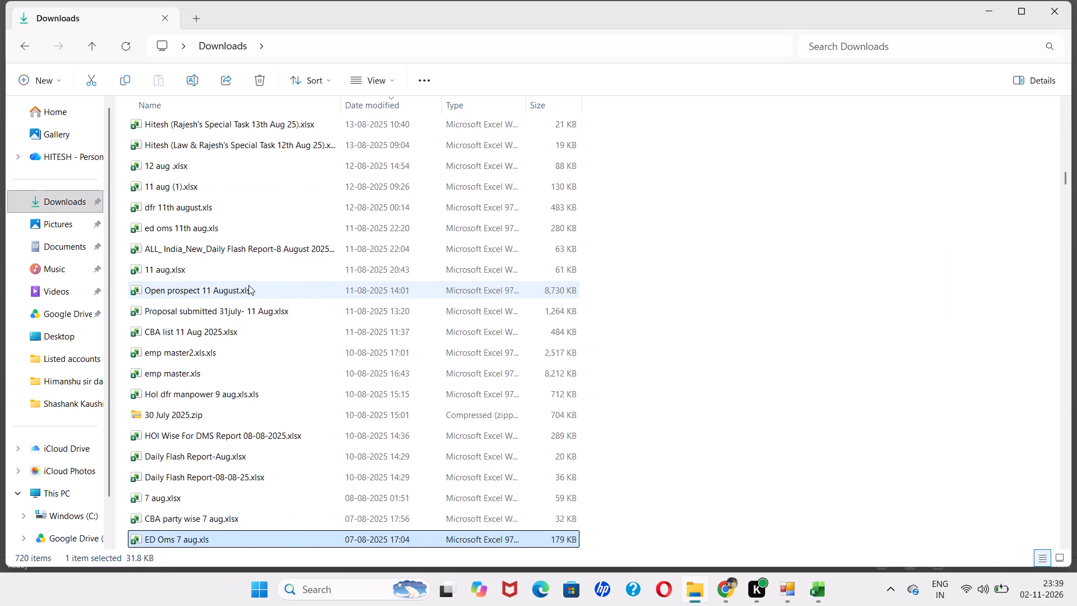
{"action": "key", "text": "Down"}
{"action": "key", "text": "Down"}
{"action": "key", "text": "Down"}
{"action": "key", "text": "Down"}
{"action": "key", "text": "Down"}
{"action": "key", "text": "Down"}
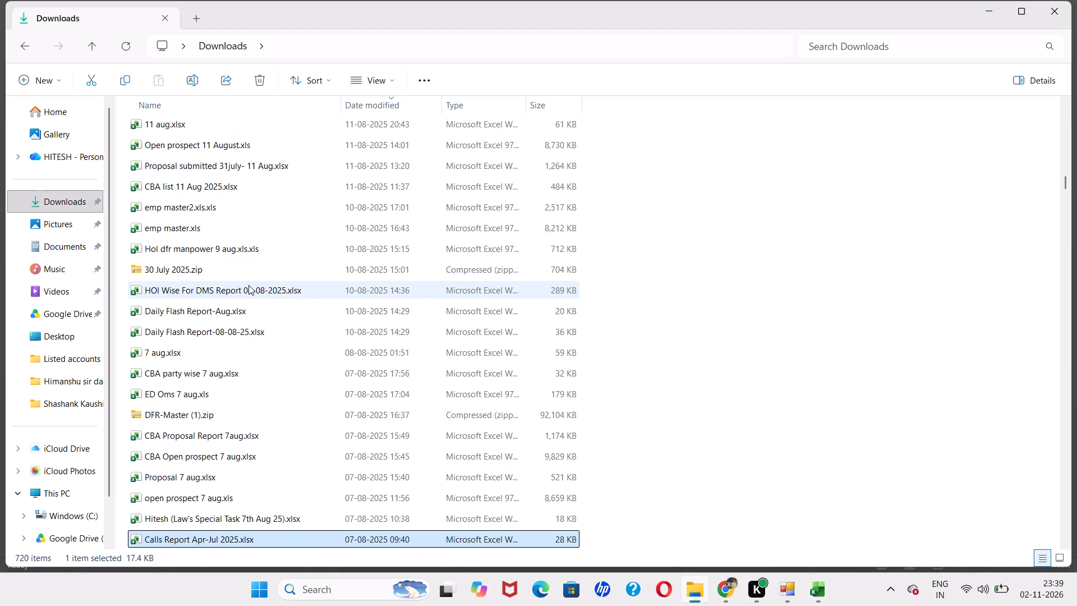
{"action": "key", "text": "Down"}
{"action": "key", "text": "Down"}
{"action": "key", "text": "Down"}
{"action": "key", "text": "Down"}
{"action": "key", "text": "Down"}
{"action": "key", "text": "Down"}
{"action": "key", "text": "Down"}
{"action": "key", "text": "Down"}
{"action": "key", "text": "Down"}
{"action": "key", "text": "Down"}
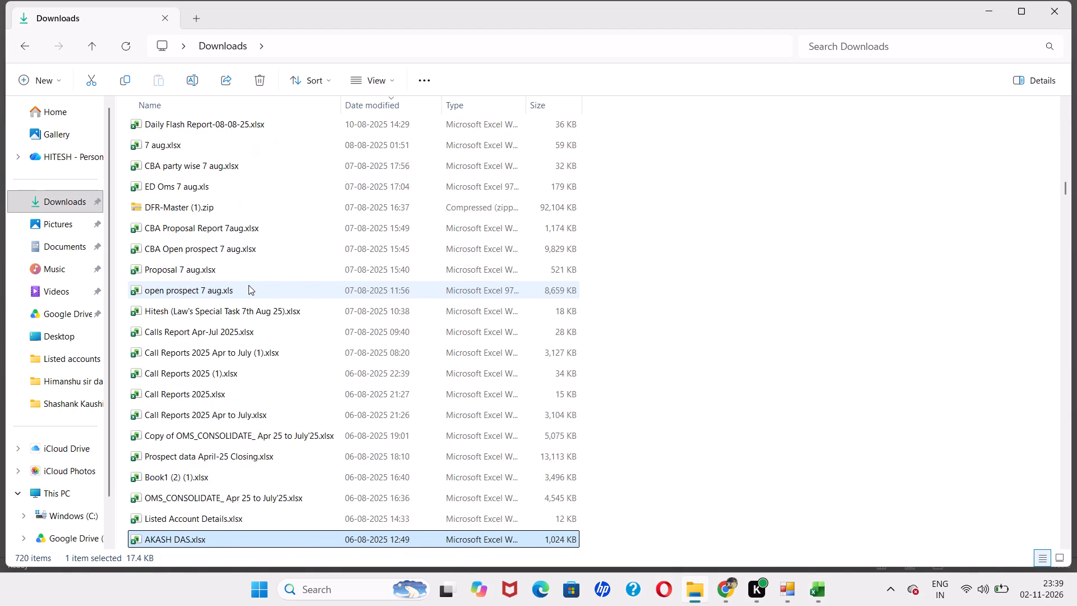
{"action": "key", "text": "Down"}
{"action": "key", "text": "Down"}
{"action": "key", "text": "Down"}
{"action": "key", "text": "Down"}
{"action": "key", "text": "Down"}
{"action": "key", "text": "Down"}
{"action": "key", "text": "Down"}
{"action": "key", "text": "Down"}
{"action": "key", "text": "Down"}
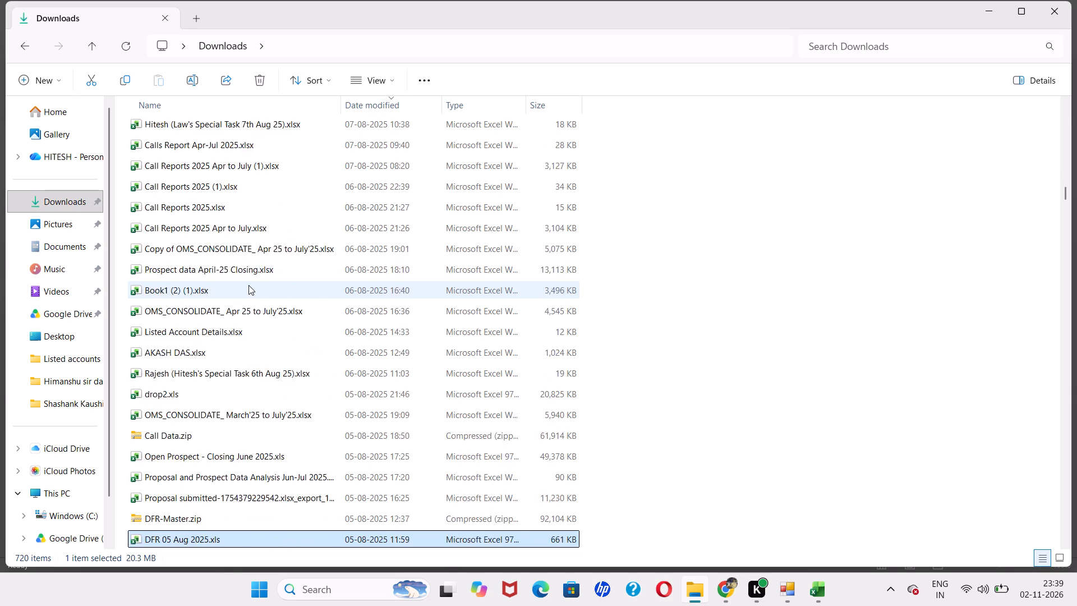
{"action": "key", "text": "Down"}
{"action": "key", "text": "Down"}
{"action": "key", "text": "Down"}
{"action": "key", "text": "Down"}
{"action": "key", "text": "Down"}
{"action": "key", "text": "Down"}
{"action": "key", "text": "Down"}
{"action": "key", "text": "Down"}
{"action": "key", "text": "Down"}
{"action": "key", "text": "Down"}
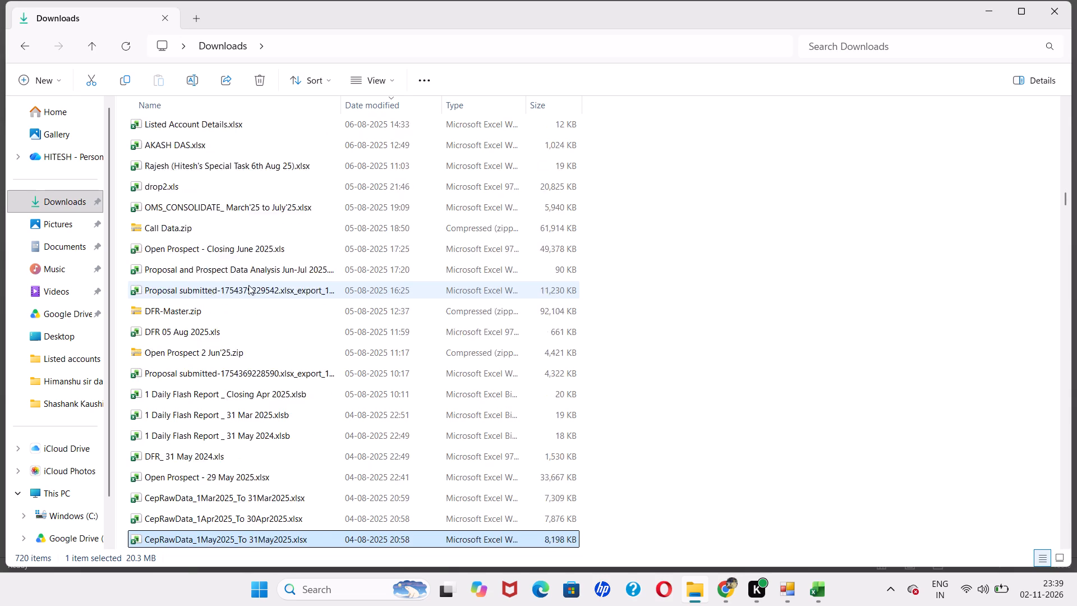
{"action": "key", "text": "Down"}
{"action": "key", "text": "Down"}
{"action": "key", "text": "Down"}
{"action": "key", "text": "Down"}
{"action": "key", "text": "Down"}
{"action": "key", "text": "Down"}
{"action": "key", "text": "Down"}
{"action": "key", "text": "Down"}
{"action": "key", "text": "Down"}
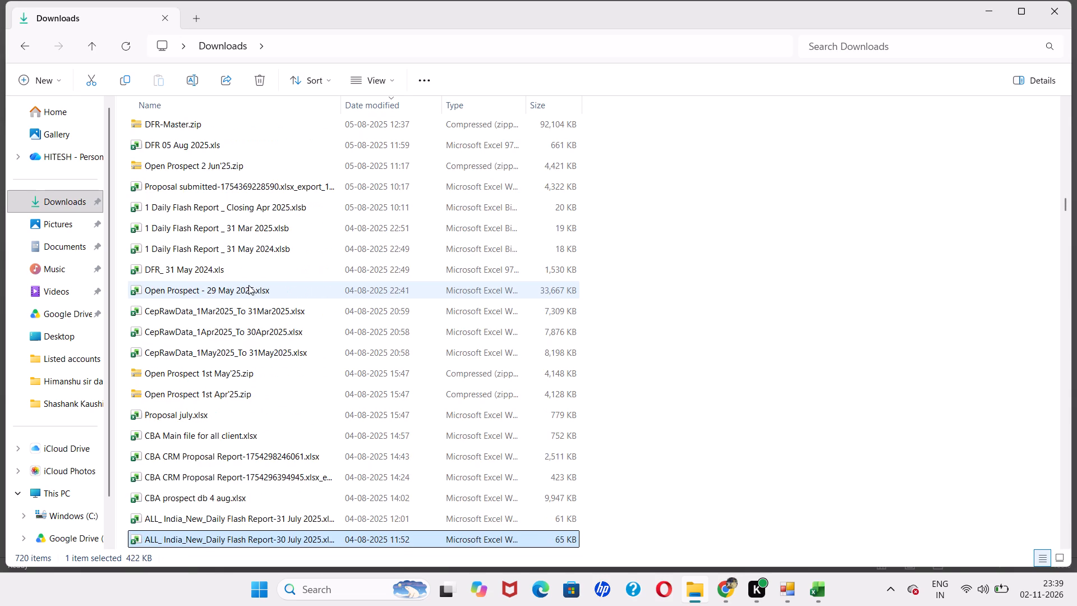
{"action": "key", "text": "Down"}
{"action": "key", "text": "Down"}
{"action": "key", "text": "Down"}
{"action": "key", "text": "Down"}
{"action": "key", "text": "Down"}
{"action": "key", "text": "Down"}
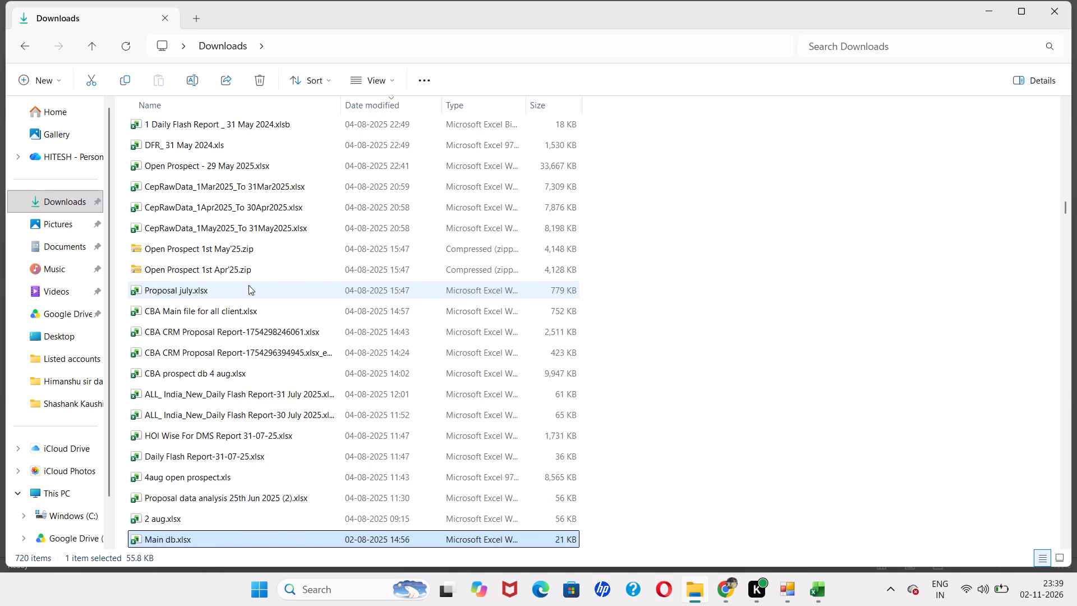
{"action": "key", "text": "Down"}
{"action": "key", "text": "Down"}
{"action": "key", "text": "Down"}
{"action": "key", "text": "Down"}
{"action": "key", "text": "Down"}
{"action": "key", "text": "Down"}
{"action": "key", "text": "Down"}
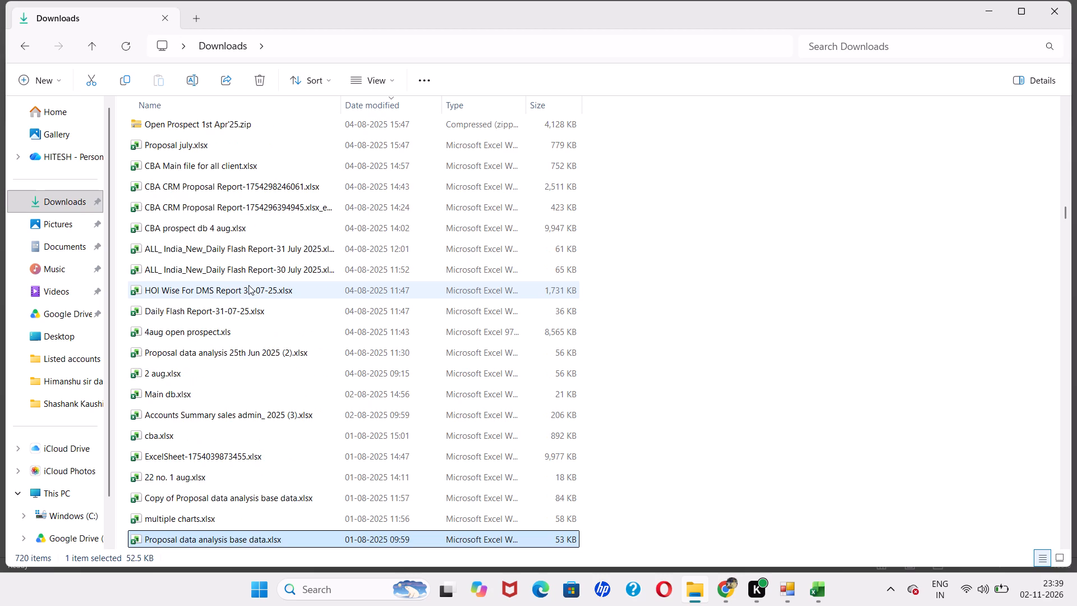
{"action": "key", "text": "Down"}
Look through the Downloads files dated 1 August back to 16 July 2025 for another employee master workbook.
{"action": "key", "text": "Down"}
{"action": "key", "text": "Down"}
{"action": "key", "text": "Down"}
{"action": "key", "text": "Down"}
{"action": "key", "text": "Down"}
{"action": "key", "text": "Down"}
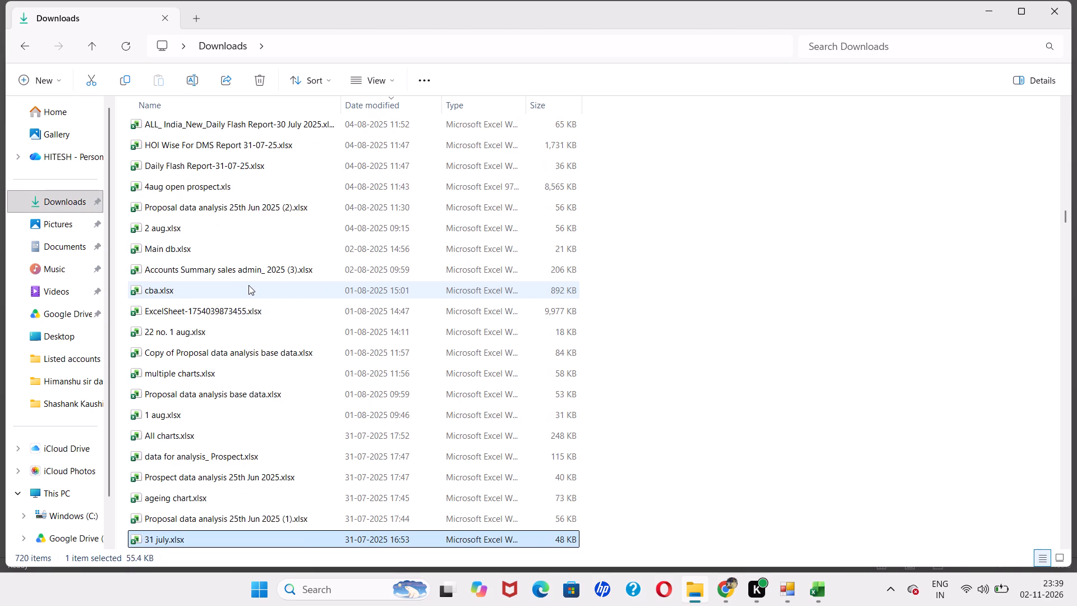
{"action": "key", "text": "Down"}
{"action": "key", "text": "Down"}
{"action": "key", "text": "Down"}
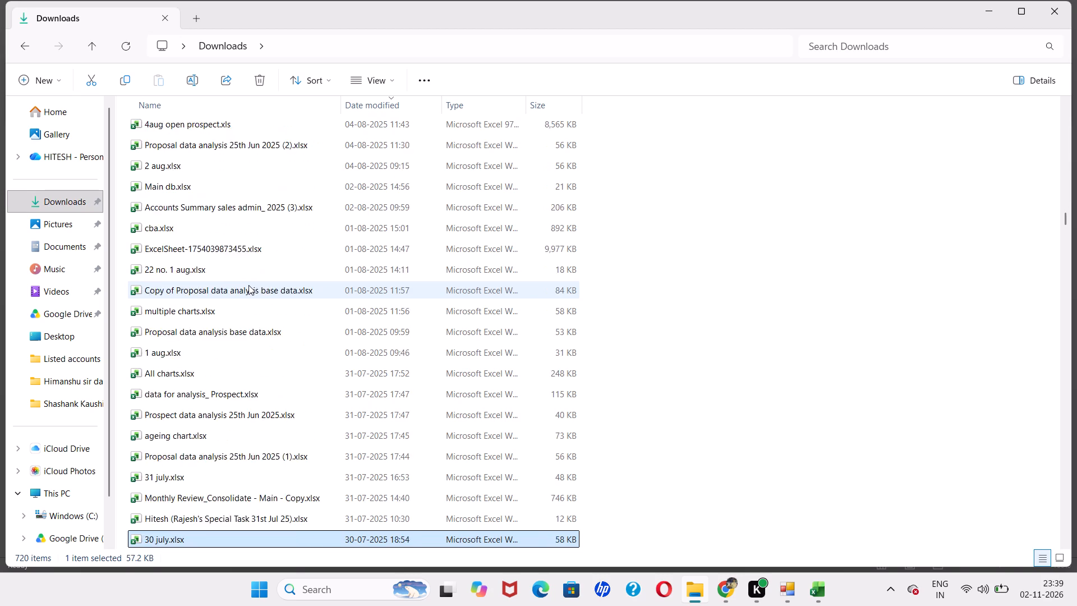
{"action": "key", "text": "Down"}
{"action": "key", "text": "Down"}
{"action": "key", "text": "Down"}
{"action": "key", "text": "Down"}
{"action": "key", "text": "Down"}
{"action": "key", "text": "Down"}
{"action": "key", "text": "Down"}
{"action": "key", "text": "Down"}
{"action": "key", "text": "Down"}
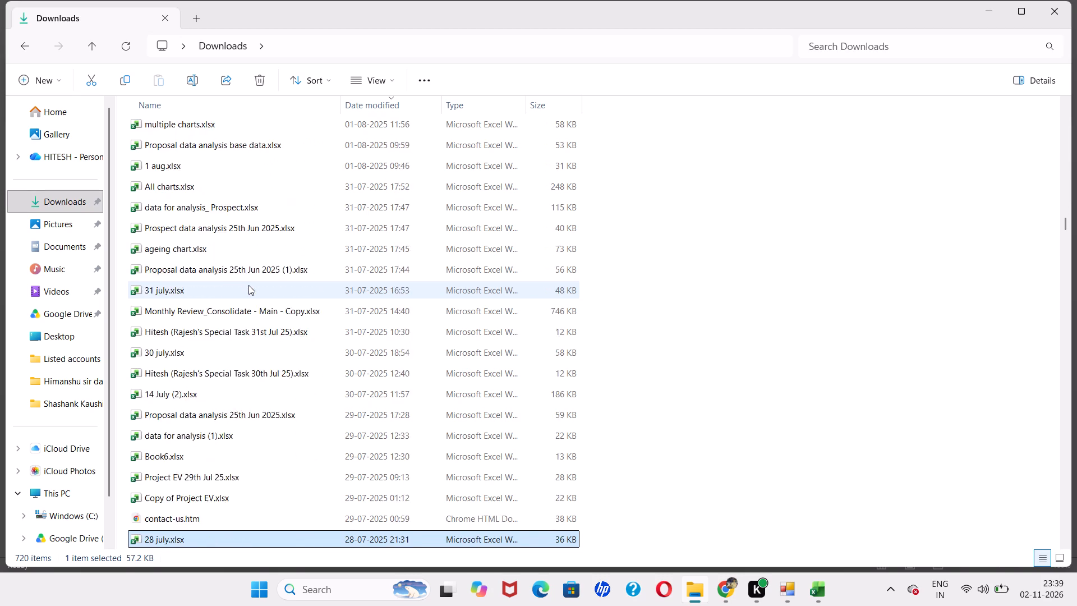
{"action": "key", "text": "Down"}
{"action": "key", "text": "Down"}
{"action": "key", "text": "Down"}
{"action": "key", "text": "Down"}
{"action": "key", "text": "Down"}
{"action": "key", "text": "Down"}
{"action": "key", "text": "Down"}
{"action": "key", "text": "Down"}
{"action": "key", "text": "Down"}
{"action": "key", "text": "Down"}
{"action": "key", "text": "Down"}
{"action": "key", "text": "Down"}
{"action": "key", "text": "Down"}
{"action": "key", "text": "Down"}
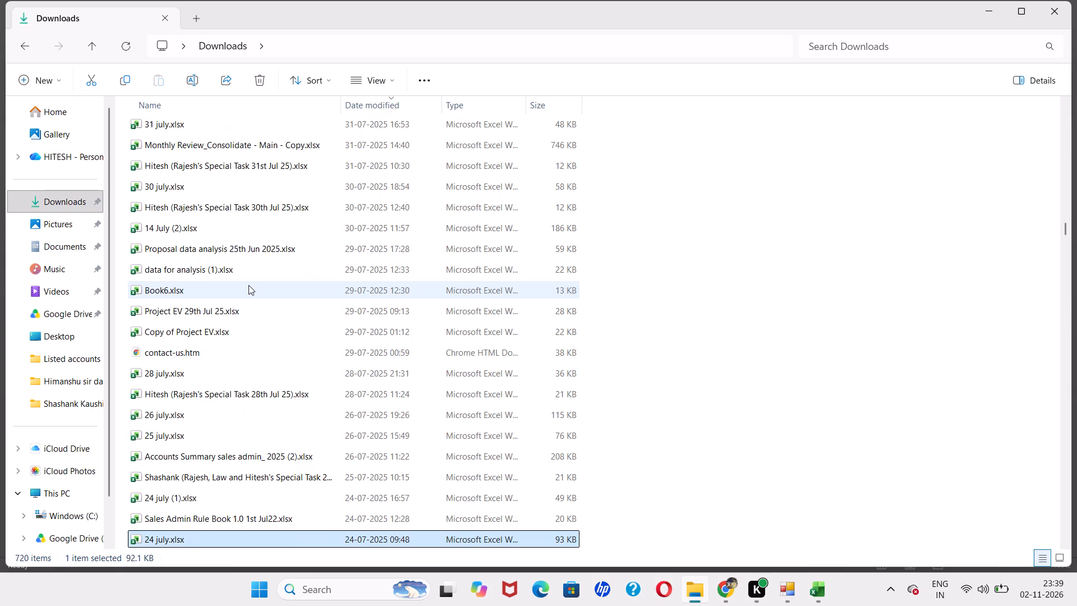
{"action": "key", "text": "Down"}
{"action": "key", "text": "Down"}
{"action": "key", "text": "Down"}
{"action": "key", "text": "Down"}
{"action": "key", "text": "Down"}
{"action": "key", "text": "Down"}
{"action": "key", "text": "Down"}
{"action": "key", "text": "Down"}
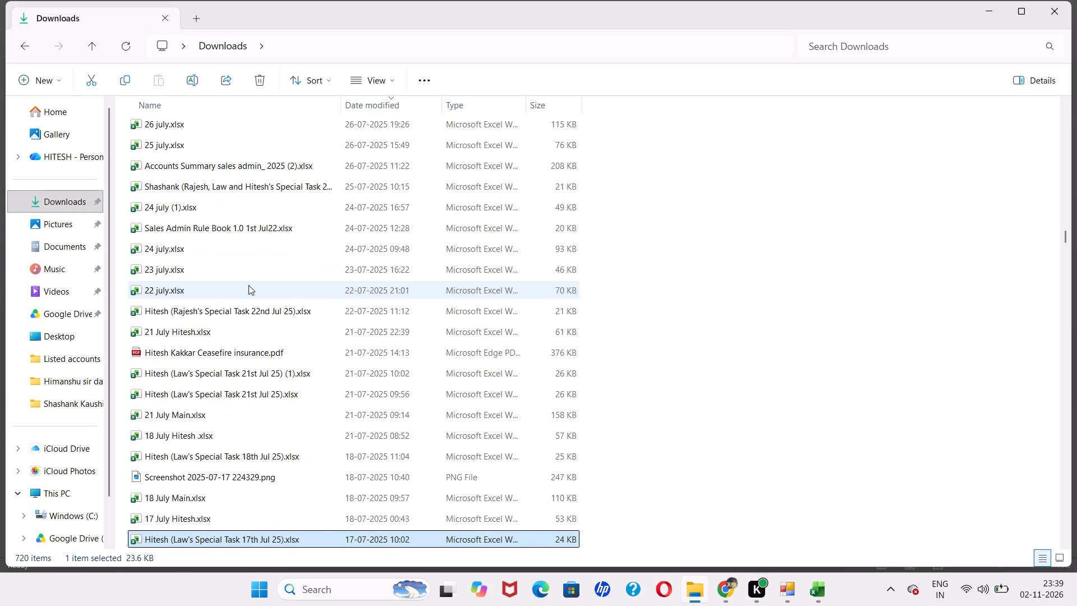
{"action": "key", "text": "Down"}
{"action": "key", "text": "Down"}
{"action": "key", "text": "Down"}
{"action": "key", "text": "Down"}
{"action": "key", "text": "Down"}
{"action": "key", "text": "Down"}
{"action": "key", "text": "Down"}
{"action": "key", "text": "Down"}
{"action": "key", "text": "Down"}
{"action": "key", "text": "Down"}
{"action": "key", "text": "Down"}
{"action": "key", "text": "Down"}
{"action": "key", "text": "Down"}
{"action": "key", "text": "Down"}
{"action": "key", "text": "Down"}
{"action": "key", "text": "Down"}
{"action": "key", "text": "Down"}
{"action": "key", "text": "Down"}
{"action": "key", "text": "Down"}
{"action": "key", "text": "Down"}
{"action": "key", "text": "Down"}
{"action": "key", "text": "Down"}
{"action": "key", "text": "Down"}
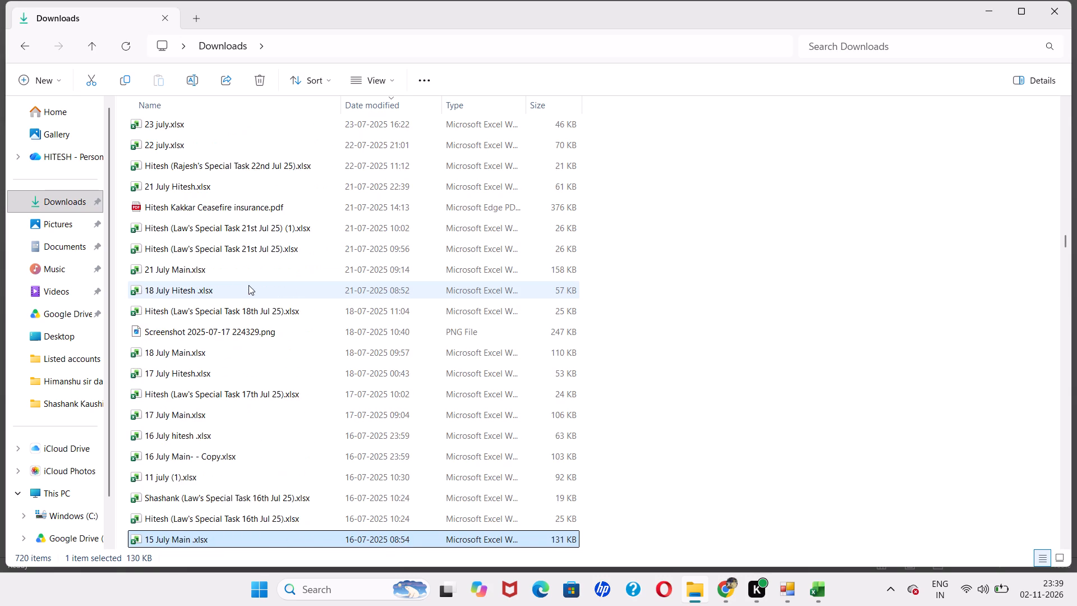
Continue through the older Downloads files, from 16 July back to 26 June 2025, looking for an employee master workbook.
{"action": "key", "text": "Down"}
{"action": "key", "text": "Down"}
{"action": "key", "text": "Down"}
{"action": "key", "text": "Down"}
{"action": "key", "text": "Down"}
{"action": "key", "text": "Down"}
{"action": "key", "text": "Down"}
{"action": "key", "text": "Down"}
{"action": "key", "text": "Down"}
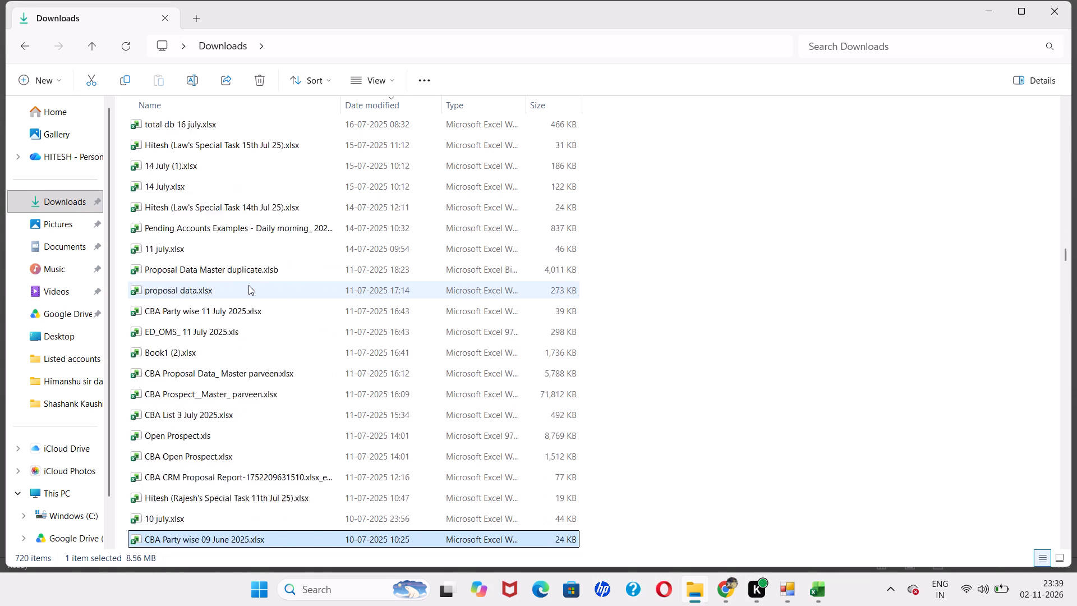
{"action": "key", "text": "Down"}
{"action": "key", "text": "Down"}
{"action": "key", "text": "Down"}
{"action": "key", "text": "Down"}
{"action": "key", "text": "Down"}
{"action": "key", "text": "Down"}
{"action": "key", "text": "Down"}
{"action": "key", "text": "Down"}
{"action": "key", "text": "Down"}
{"action": "key", "text": "Down"}
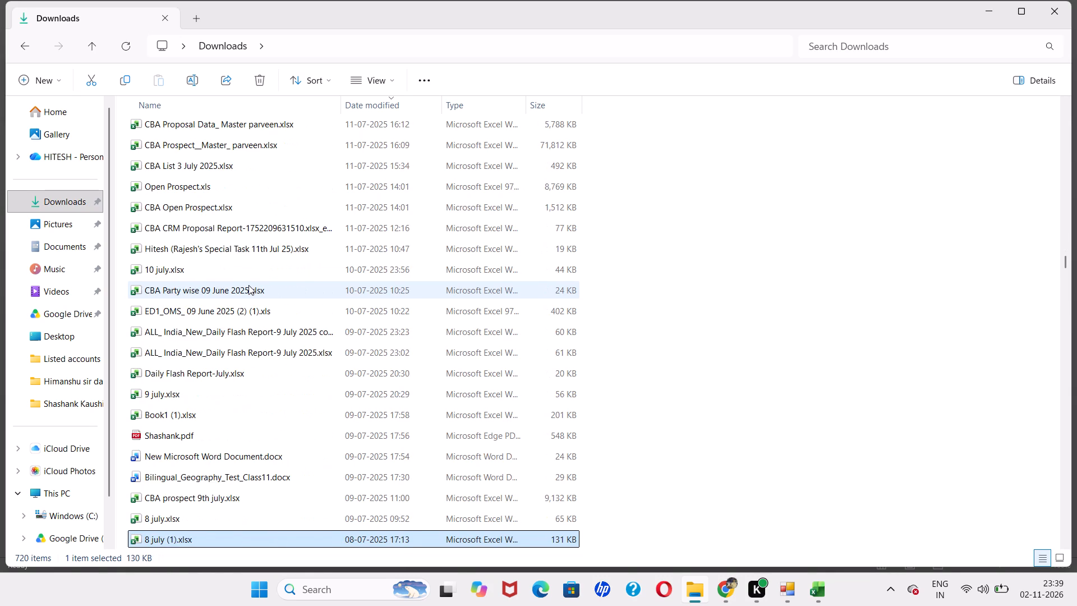
{"action": "key", "text": "Down"}
{"action": "key", "text": "Down"}
{"action": "key", "text": "Down"}
{"action": "key", "text": "Down"}
{"action": "key", "text": "Down"}
{"action": "key", "text": "Down"}
{"action": "key", "text": "Down"}
{"action": "key", "text": "Down"}
{"action": "key", "text": "Down"}
{"action": "key", "text": "Down"}
{"action": "key", "text": "Down"}
{"action": "key", "text": "Down"}
{"action": "key", "text": "Down"}
{"action": "key", "text": "Down"}
{"action": "key", "text": "Down"}
{"action": "key", "text": "Down"}
{"action": "key", "text": "Down"}
{"action": "key", "text": "Down"}
{"action": "key", "text": "Down"}
{"action": "key", "text": "Down"}
{"action": "key", "text": "Down"}
{"action": "key", "text": "Down"}
{"action": "key", "text": "Down"}
{"action": "key", "text": "Down"}
{"action": "key", "text": "Down"}
{"action": "key", "text": "Down"}
{"action": "key", "text": "Down"}
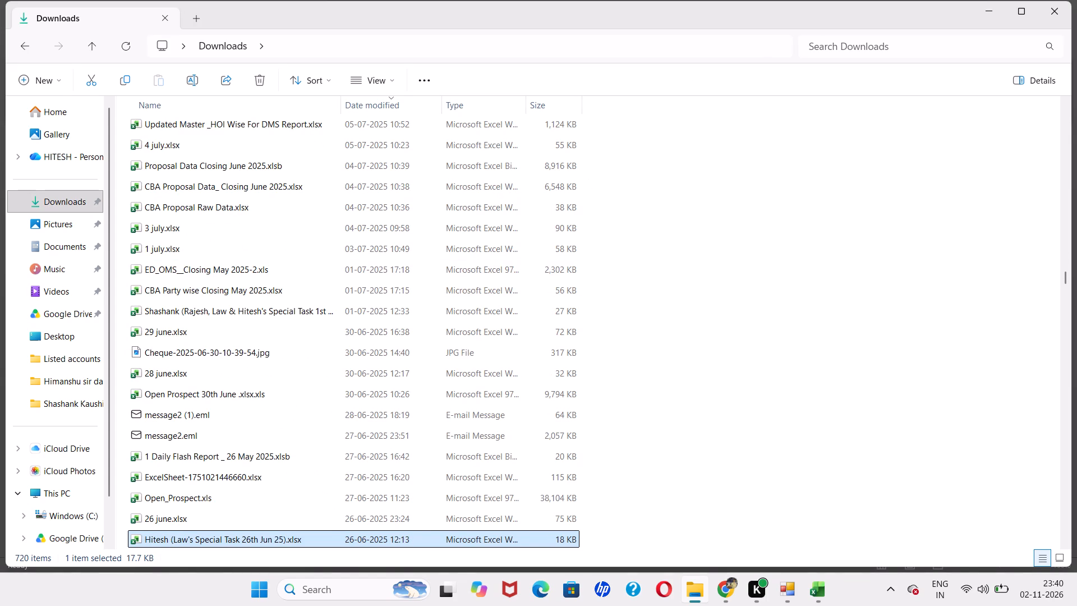
Search the Downloads folder for "emplo" and expand the older results to show all of them.
{"action": "left_click", "coordinate": [868, 47]}
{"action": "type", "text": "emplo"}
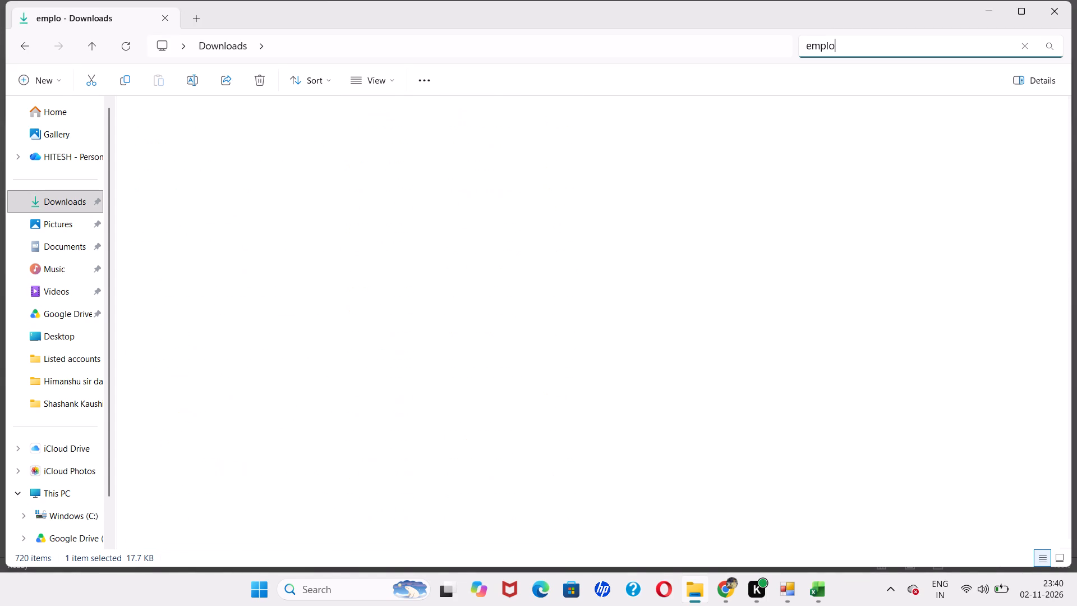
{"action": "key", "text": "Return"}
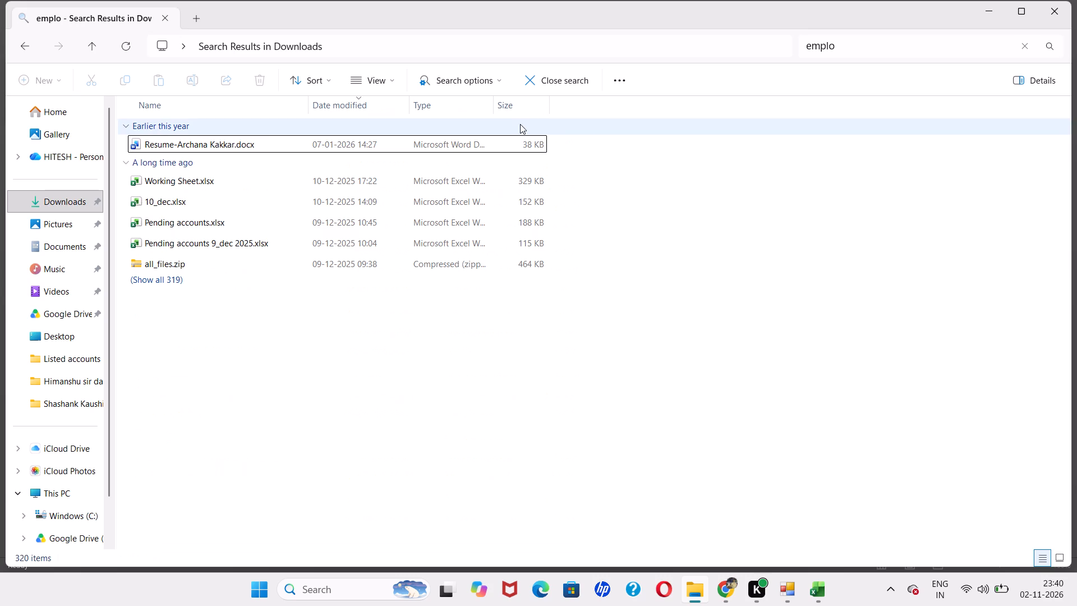
{"action": "left_click", "coordinate": [162, 281]}
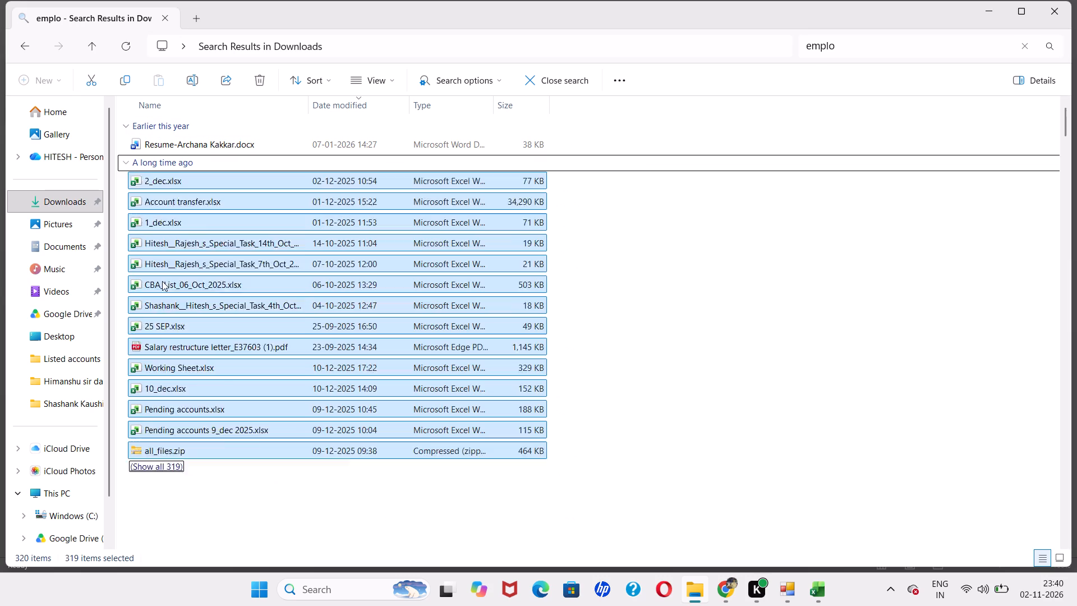
Look through the "emplo" search results from December back to 10 September 2025 for an employee master workbook.
{"action": "left_click", "coordinate": [225, 353]}
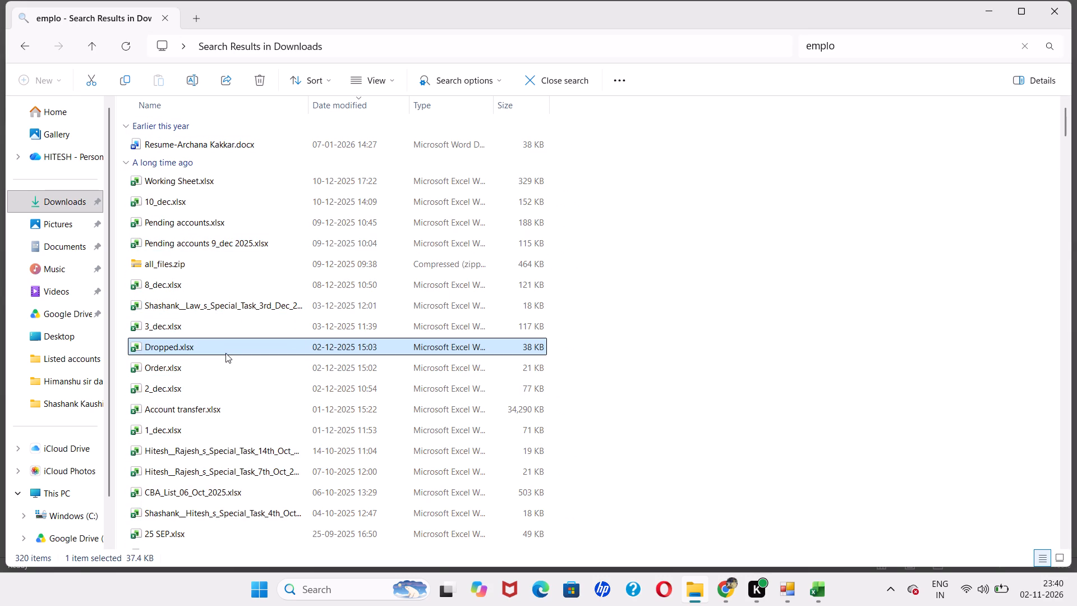
{"action": "key", "text": "Down"}
{"action": "key", "text": "Down"}
{"action": "key", "text": "Down"}
{"action": "key", "text": "Down"}
{"action": "key", "text": "Down"}
{"action": "key", "text": "Down"}
{"action": "key", "text": "Down"}
{"action": "key", "text": "Down"}
{"action": "key", "text": "Down"}
{"action": "key", "text": "Down"}
{"action": "key", "text": "Down"}
{"action": "key", "text": "Down"}
{"action": "key", "text": "Down"}
{"action": "key", "text": "Down"}
{"action": "key", "text": "Down"}
{"action": "key", "text": "Down"}
{"action": "key", "text": "Down"}
{"action": "key", "text": "Down"}
{"action": "key", "text": "Down"}
{"action": "key", "text": "Down"}
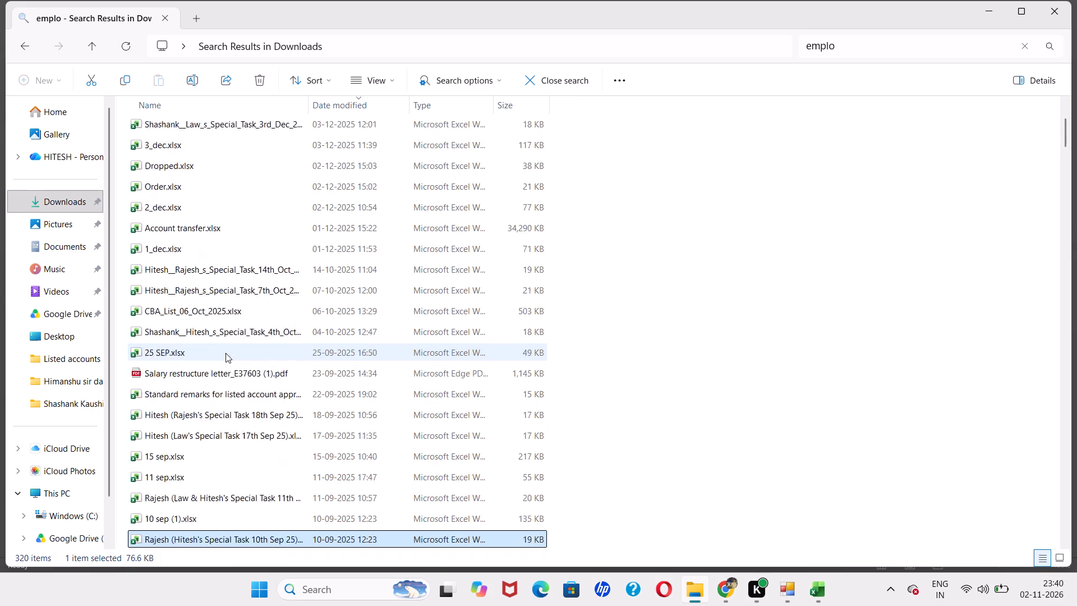
Continue through the "emplo" search results from September back to 12 August 2025, looking for an employee master workbook.
{"action": "key", "text": "Down"}
{"action": "key", "text": "Down"}
{"action": "key", "text": "Down"}
{"action": "key", "text": "Down"}
{"action": "key", "text": "Down"}
{"action": "key", "text": "Down"}
{"action": "key", "text": "Down"}
{"action": "key", "text": "Down"}
{"action": "key", "text": "Down"}
{"action": "key", "text": "Down"}
{"action": "key", "text": "Down"}
{"action": "key", "text": "Down"}
{"action": "key", "text": "Down"}
{"action": "key", "text": "Down"}
{"action": "key", "text": "Down"}
{"action": "key", "text": "Down"}
{"action": "key", "text": "Down"}
{"action": "key", "text": "Down"}
{"action": "key", "text": "Down"}
{"action": "key", "text": "Down"}
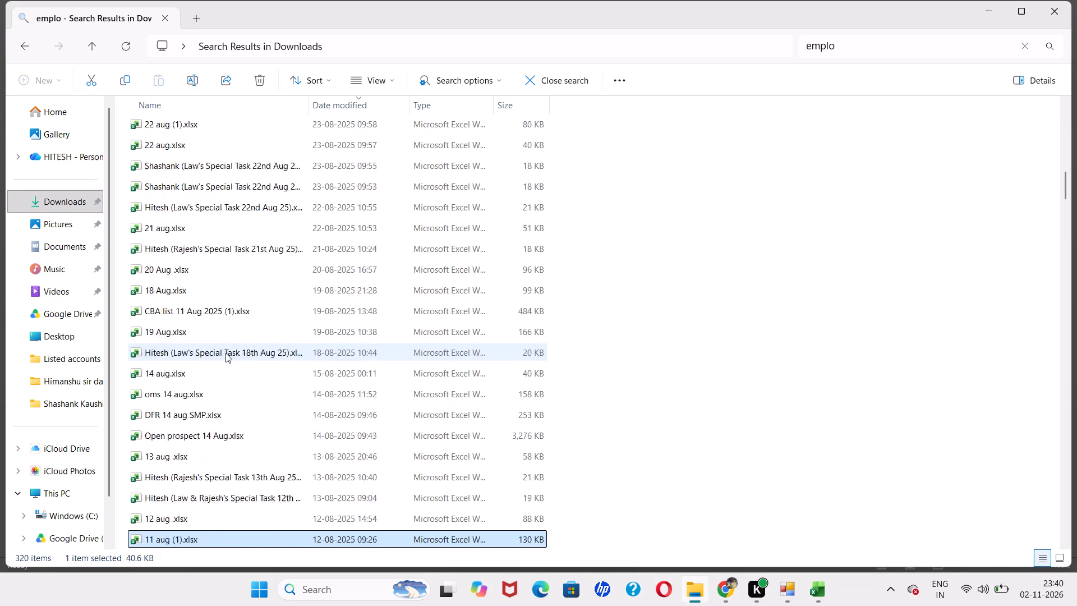
Check the "emplo" search results dated 12 to 6 August 2025 for a suitable employee master workbook.
{"action": "key", "text": "Up"}
{"action": "key", "text": "Up"}
{"action": "key", "text": "Up"}
{"action": "key", "text": "Up"}
{"action": "key", "text": "Up"}
{"action": "key", "text": "Up"}
{"action": "key", "text": "Up"}
{"action": "key", "text": "Up"}
{"action": "key", "text": "Up"}
{"action": "key", "text": "Up"}
{"action": "key", "text": "Up"}
{"action": "key", "text": "Up"}
{"action": "key", "text": "Up"}
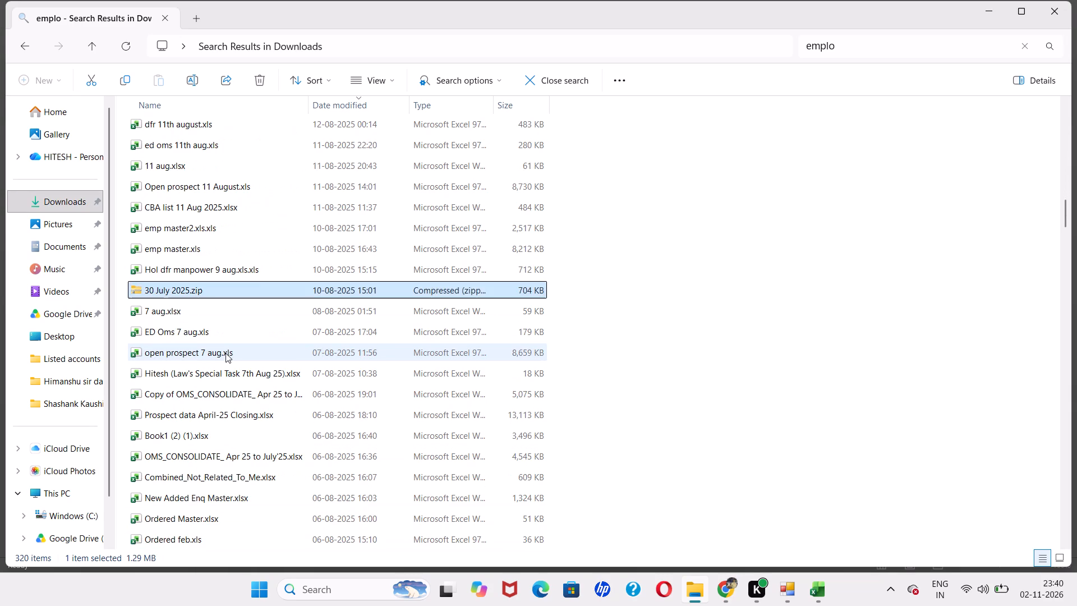
{"action": "key", "text": "Down"}
{"action": "key", "text": "Down"}
{"action": "key", "text": "Down"}
{"action": "key", "text": "Down"}
{"action": "key", "text": "Down"}
{"action": "key", "text": "Down"}
{"action": "key", "text": "Down"}
{"action": "key", "text": "Down"}
{"action": "key", "text": "Down"}
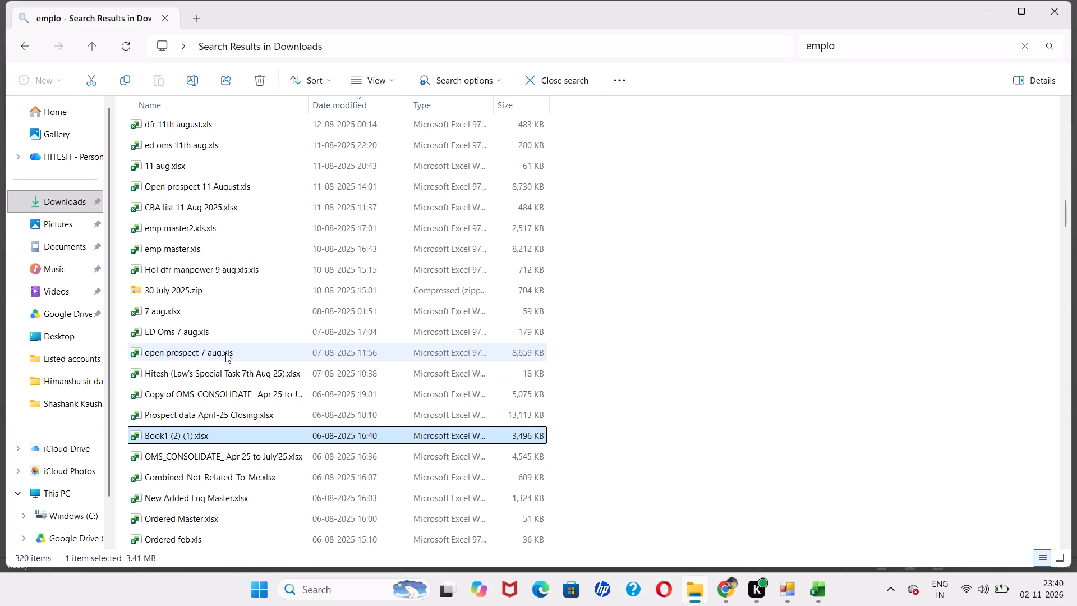
Search the Downloads folder for "master" and look through the results back to June 2025 for employee master files.
{"action": "left_click", "coordinate": [891, 47]}
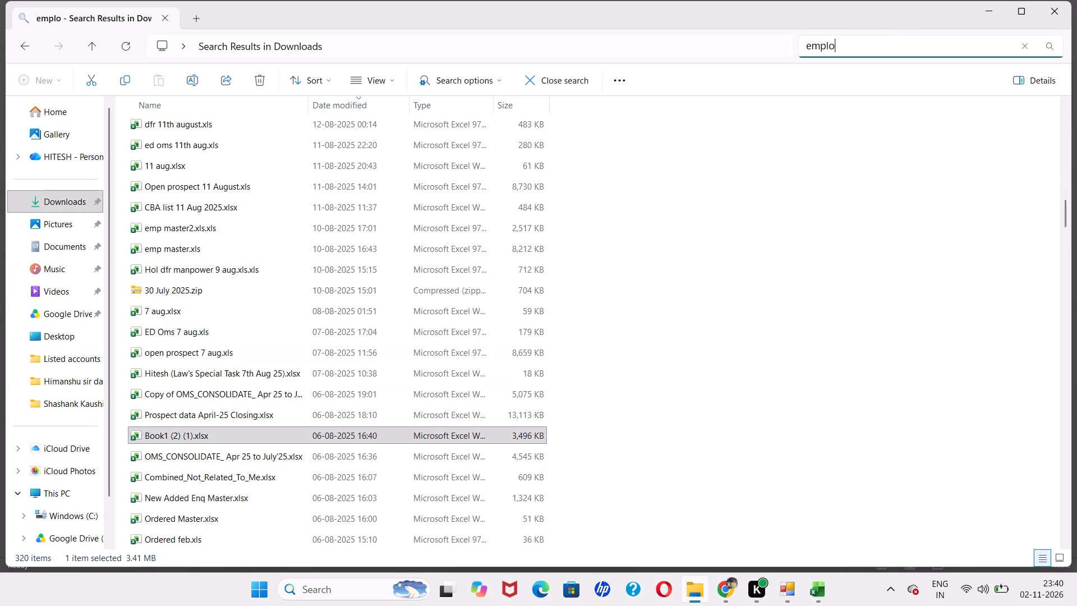
{"action": "key", "text": "ctrl+a"}
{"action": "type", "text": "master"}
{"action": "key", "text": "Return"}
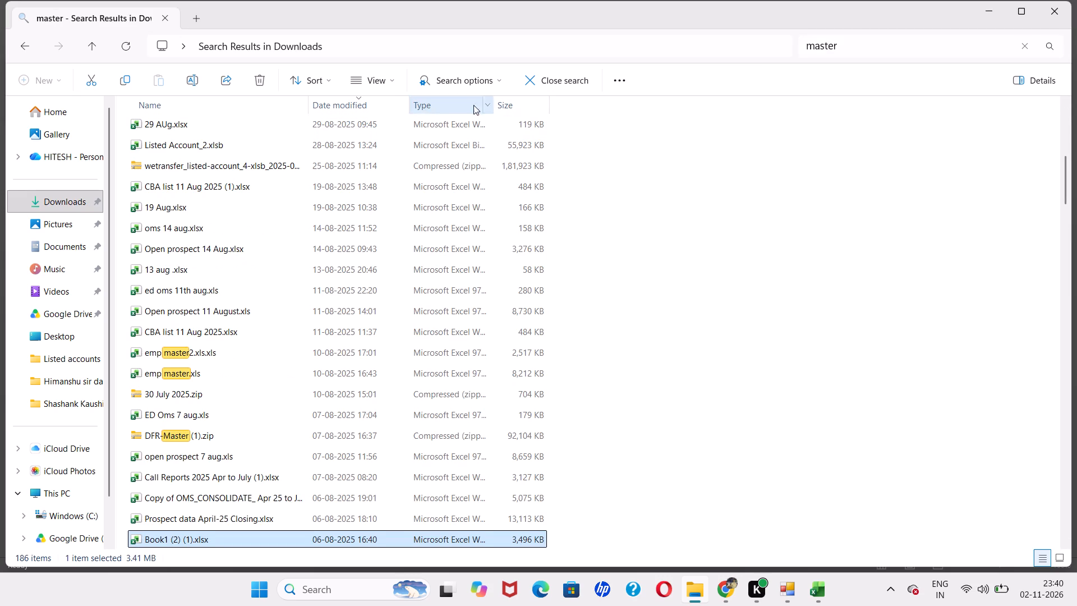
{"action": "scroll", "coordinate": [248, 381], "scroll_direction": "down", "scroll_amount": 5}
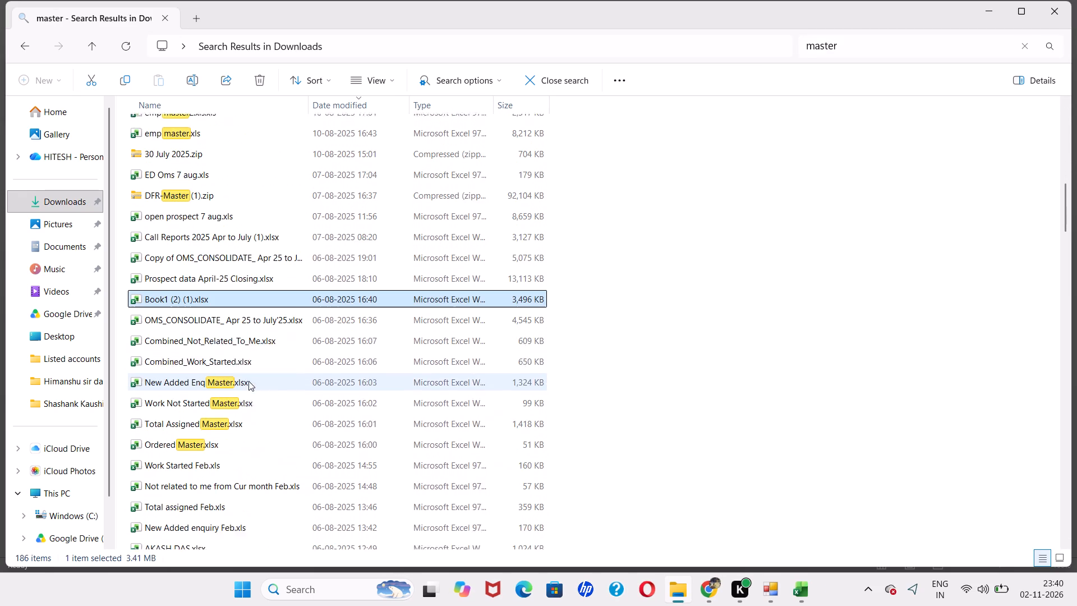
{"action": "scroll", "coordinate": [248, 381], "scroll_direction": "down", "scroll_amount": 4}
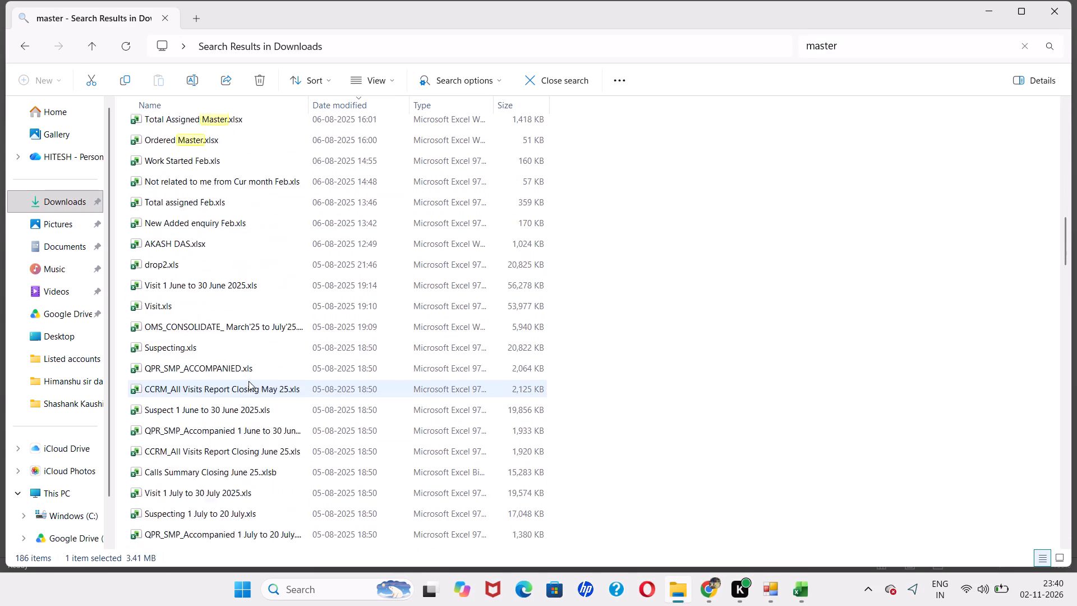
{"action": "scroll", "coordinate": [248, 381], "scroll_direction": "down", "scroll_amount": 5}
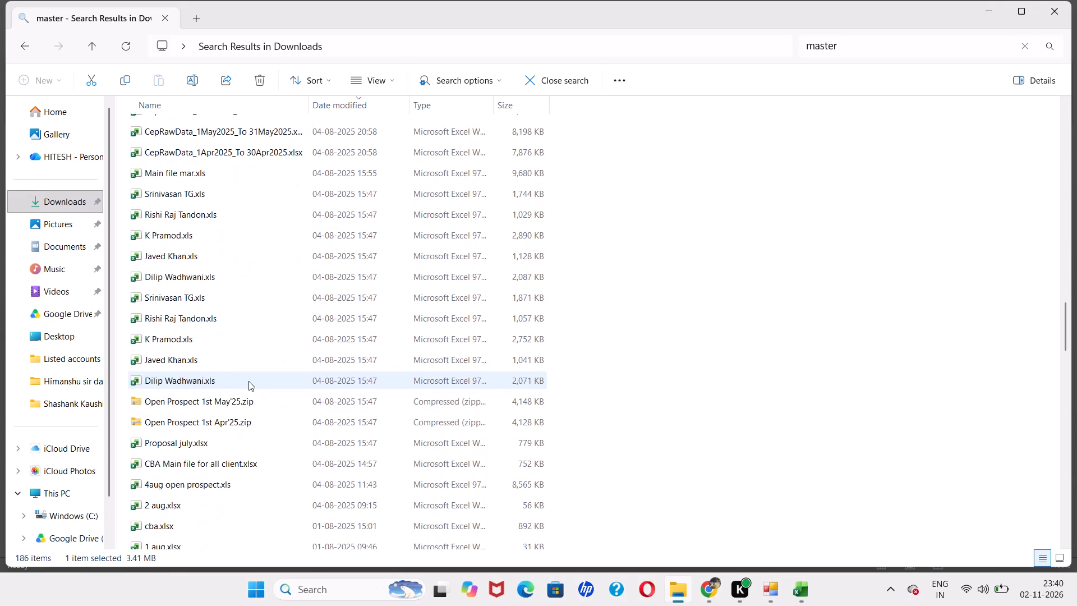
{"action": "scroll", "coordinate": [248, 381], "scroll_direction": "down", "scroll_amount": 5}
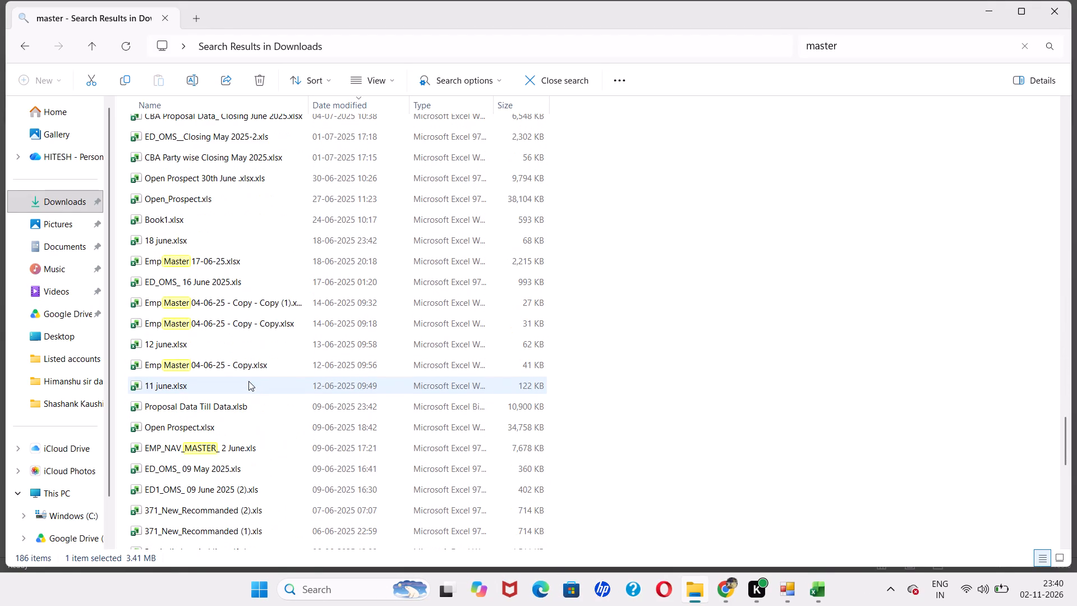
Open Emp Master 17-06-25.xlsx from the search results, update its external links and dismiss the refresh notice.
{"action": "double_click", "coordinate": [171, 258]}
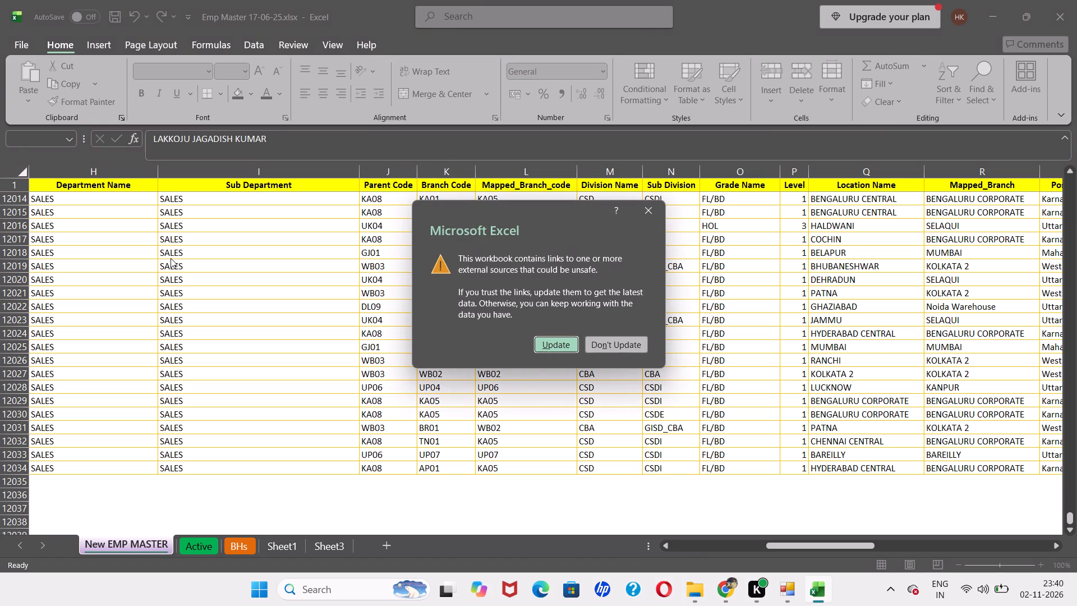
{"action": "key", "text": "Return"}
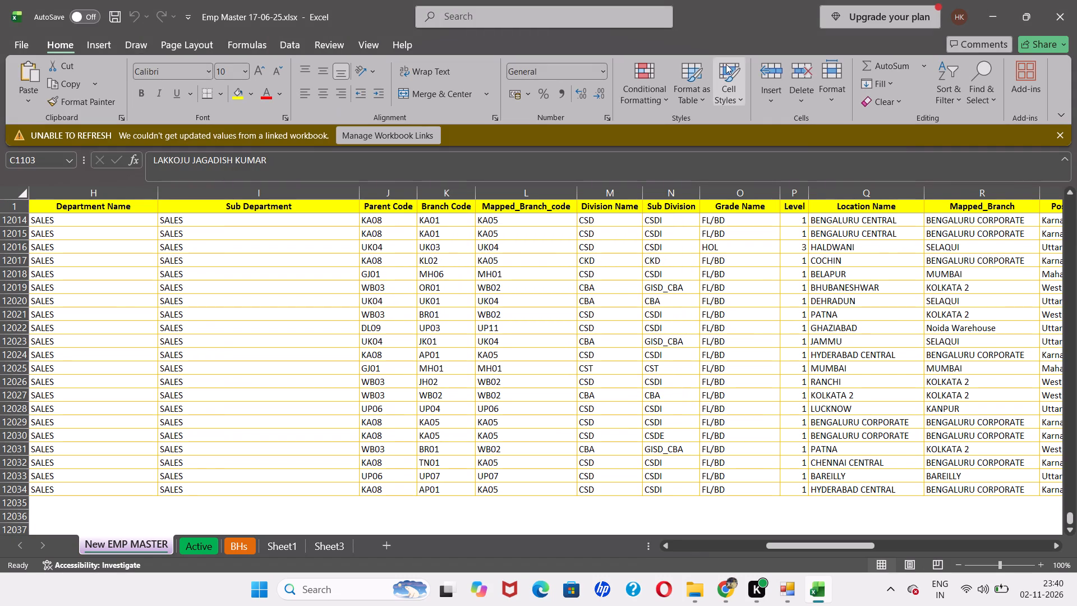
{"action": "left_click", "coordinate": [1056, 130]}
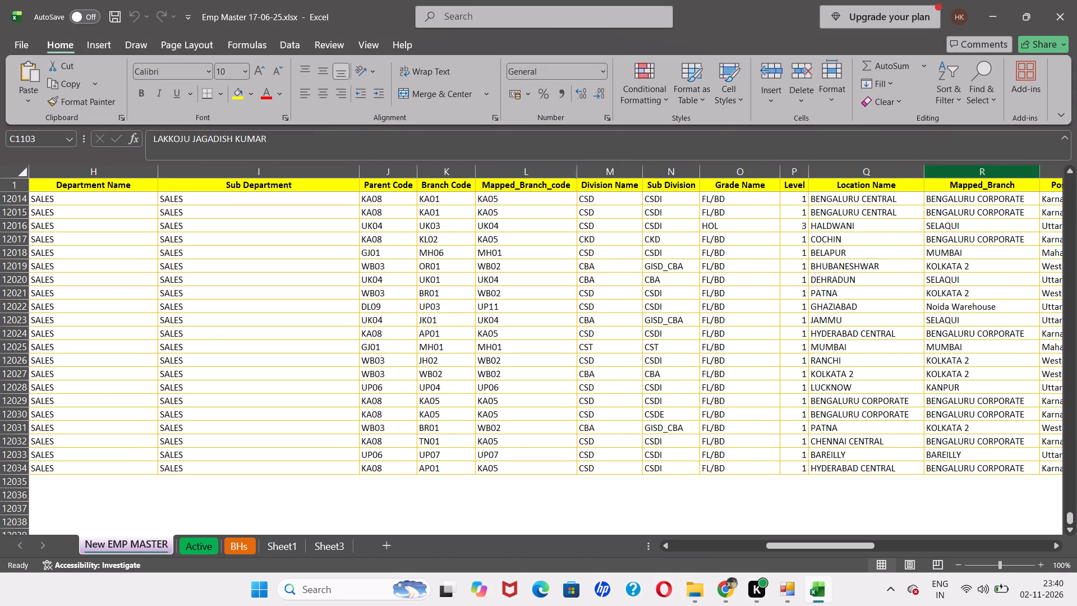
Go back to the first employee record on the New EMP MASTER sheet and review its columns.
{"action": "left_click", "coordinate": [498, 277]}
{"action": "key", "text": "ctrl+Left"}
{"action": "key", "text": "ctrl+Up"}
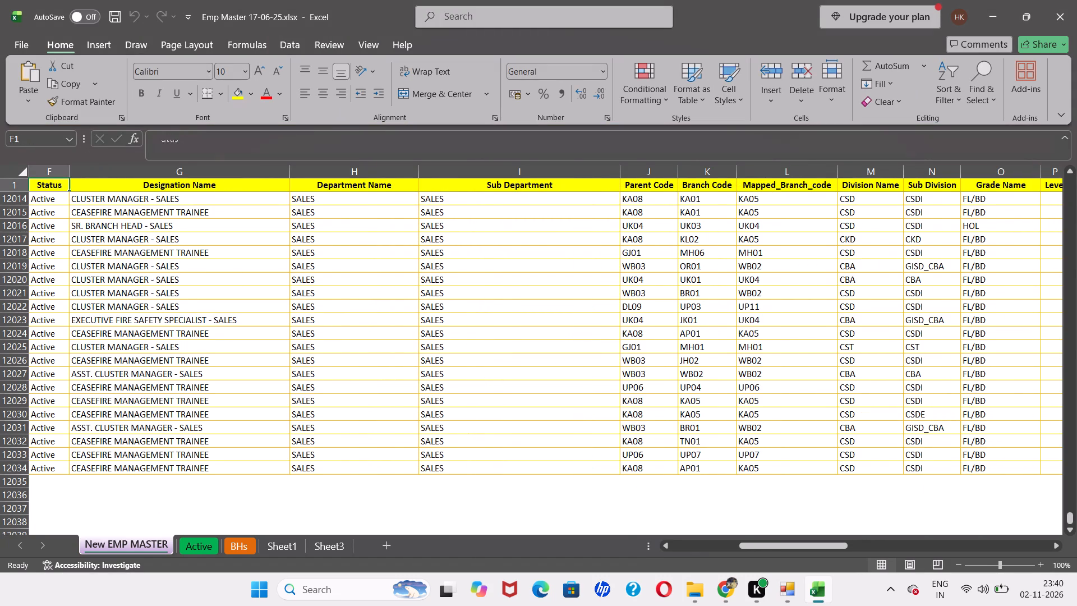
{"action": "key", "text": "ctrl+Left"}
{"action": "key", "text": "ctrl+Left"}
{"action": "key", "text": "ctrl+Left"}
{"action": "key", "text": "ctrl+Left"}
{"action": "key", "text": "ctrl+Left"}
{"action": "key", "text": "ctrl+Left"}
{"action": "key", "text": "ctrl+Left"}
{"action": "key", "text": "ctrl+Left"}
{"action": "key", "text": "ctrl+Left"}
{"action": "key", "text": "ctrl+Left"}
{"action": "key", "text": "ctrl+Left"}
{"action": "key", "text": "ctrl+Left"}
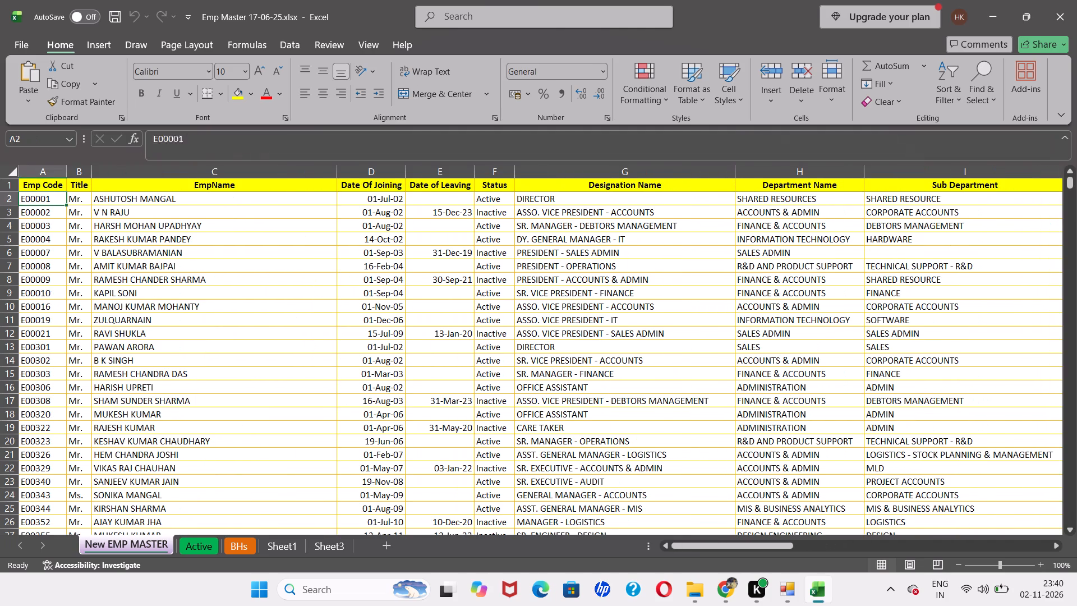
{"action": "key", "text": "ctrl+Up"}
{"action": "key", "text": "ctrl+Left"}
{"action": "key", "text": "Down"}
Switch to File Explorer, return to Downloads, open today's OMS Product wise SMP export and enable editing.
{"action": "key", "text": "alt+Tab"}
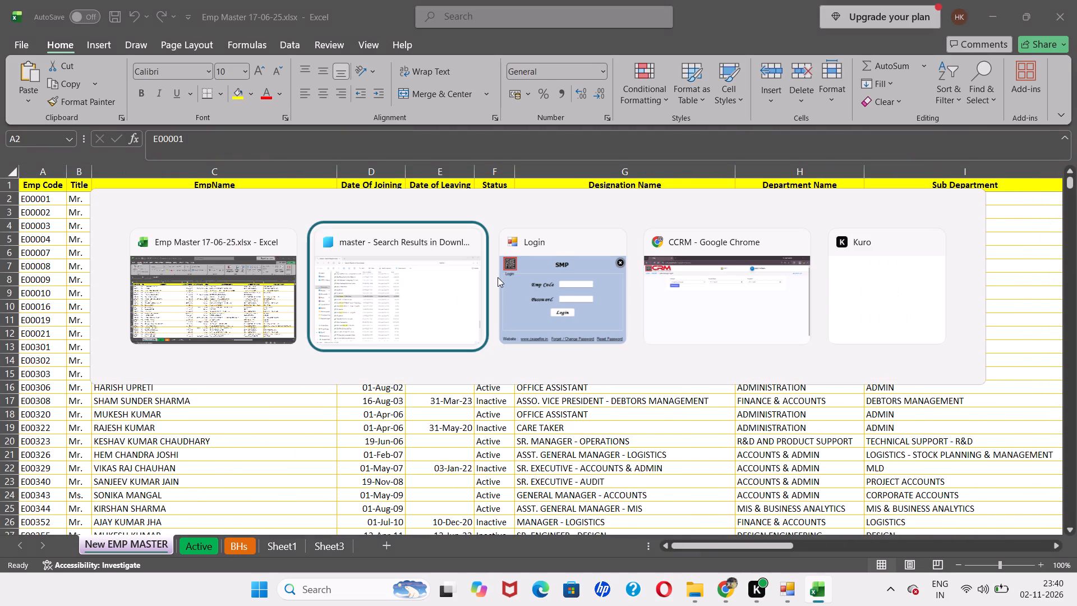
{"action": "key", "text": "alt+Right"}
{"action": "key", "text": "alt+Left"}
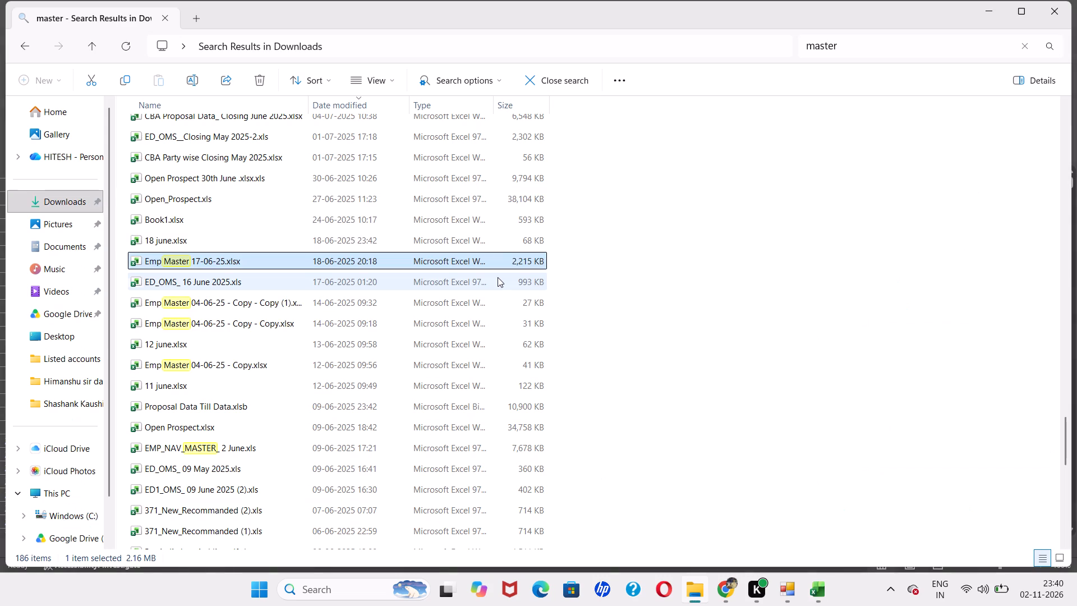
{"action": "left_click", "coordinate": [69, 203]}
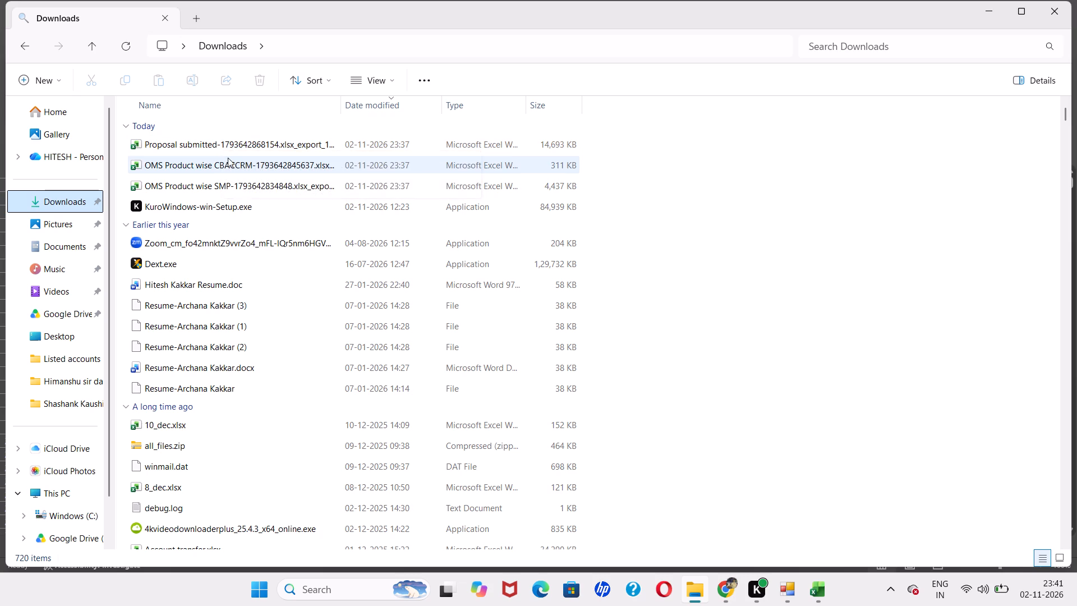
{"action": "left_click", "coordinate": [222, 151]}
{"action": "key", "text": "Down"}
{"action": "key", "text": "Down"}
{"action": "key", "text": "Return"}
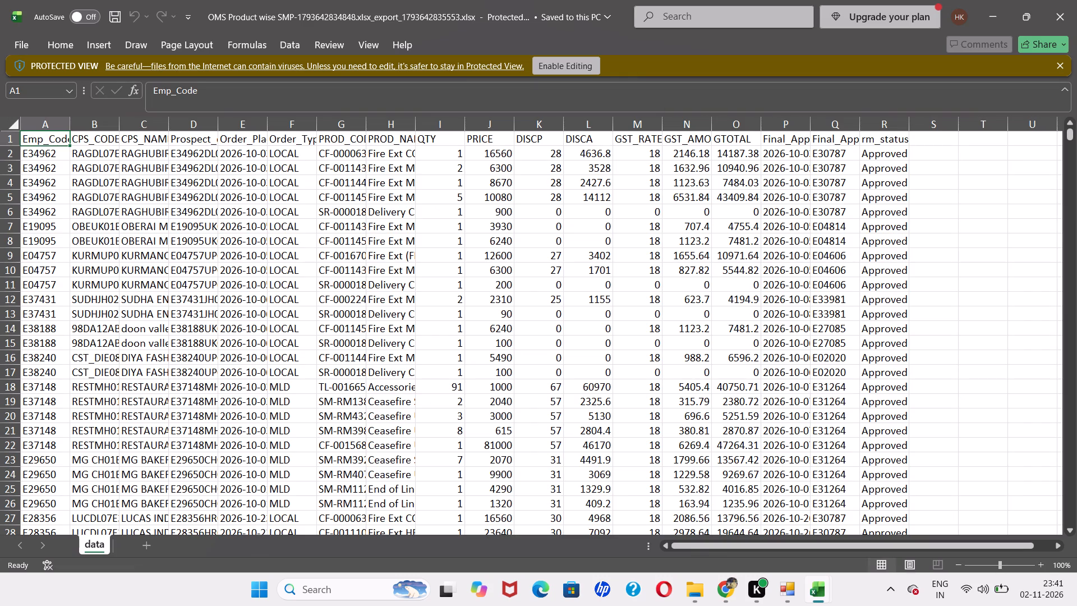
{"action": "left_click", "coordinate": [577, 72]}
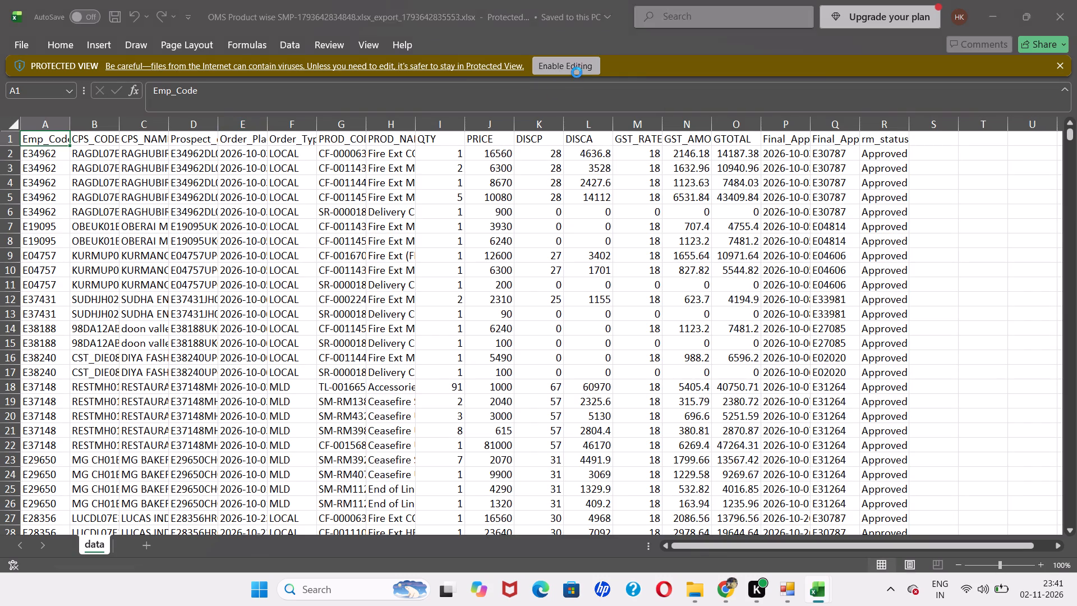
Check the extent of the OMS export's data from its last row back to the header row.
{"action": "left_click", "coordinate": [302, 274]}
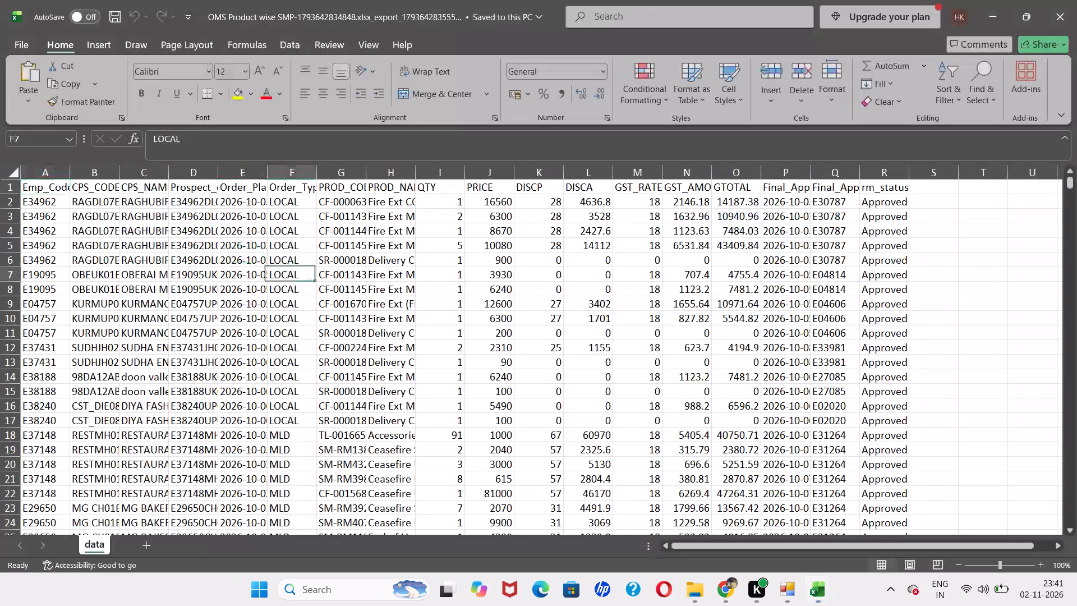
{"action": "key", "text": "ctrl+Down"}
{"action": "key", "text": "Down"}
{"action": "key", "text": "ctrl+Left"}
{"action": "key", "text": "ctrl+Up"}
{"action": "key", "text": "ctrl+Up"}
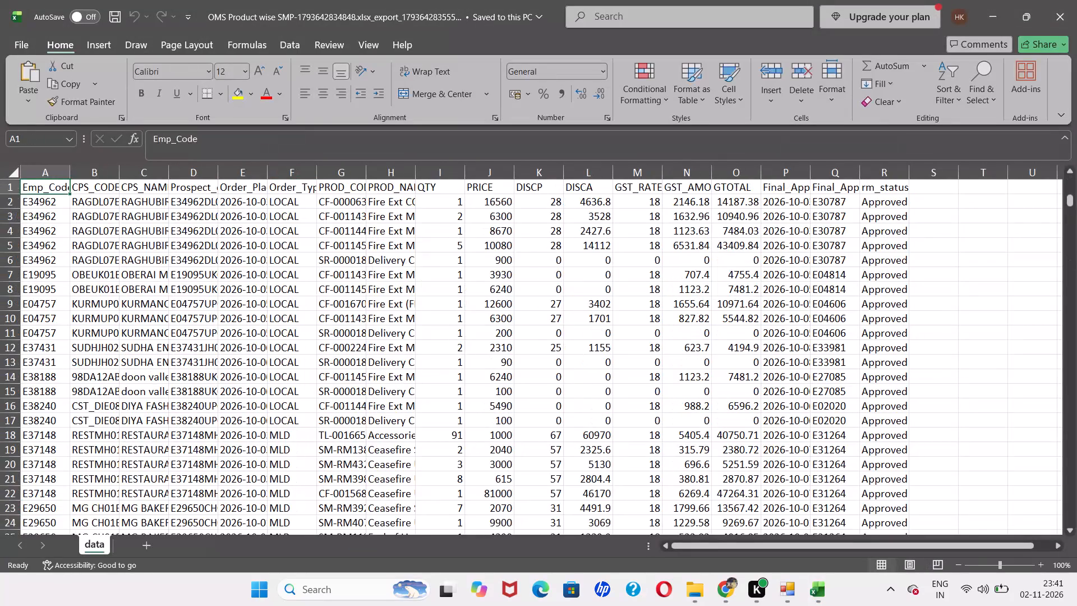
{"action": "key", "text": "Down"}
{"action": "key", "text": "Up"}
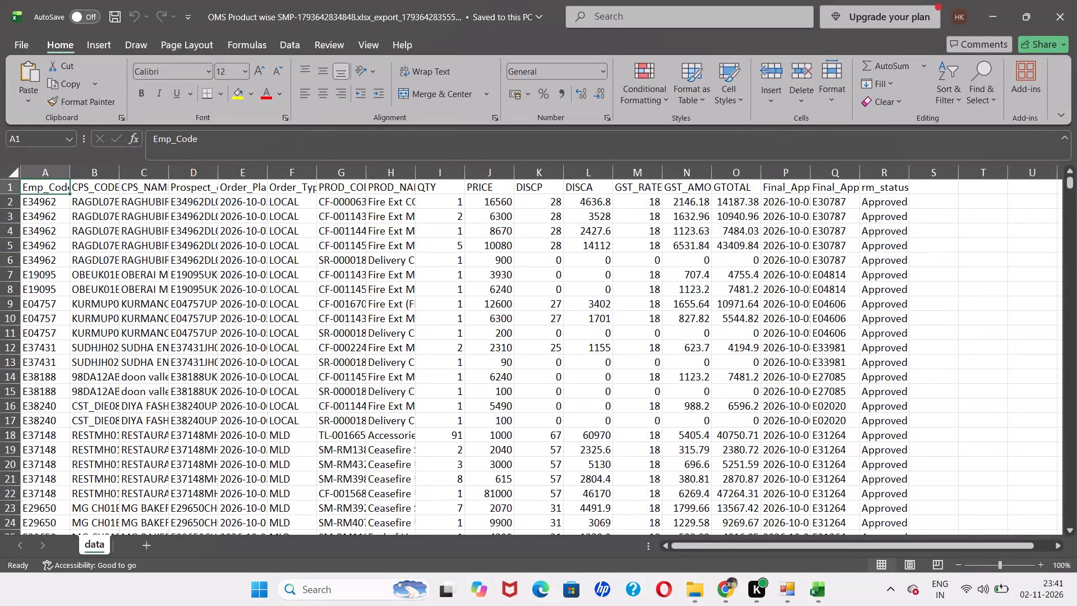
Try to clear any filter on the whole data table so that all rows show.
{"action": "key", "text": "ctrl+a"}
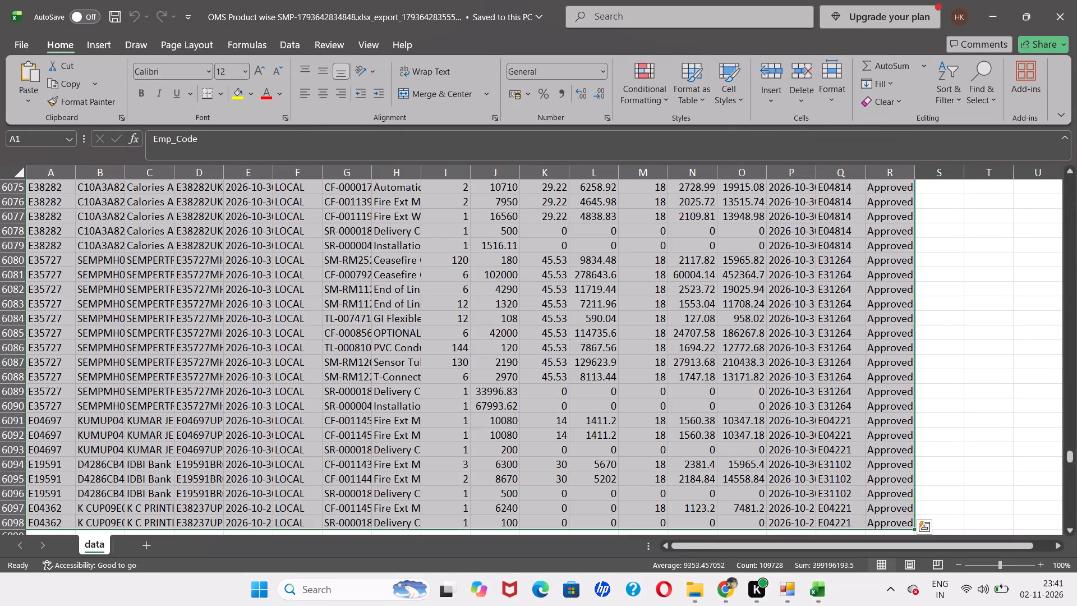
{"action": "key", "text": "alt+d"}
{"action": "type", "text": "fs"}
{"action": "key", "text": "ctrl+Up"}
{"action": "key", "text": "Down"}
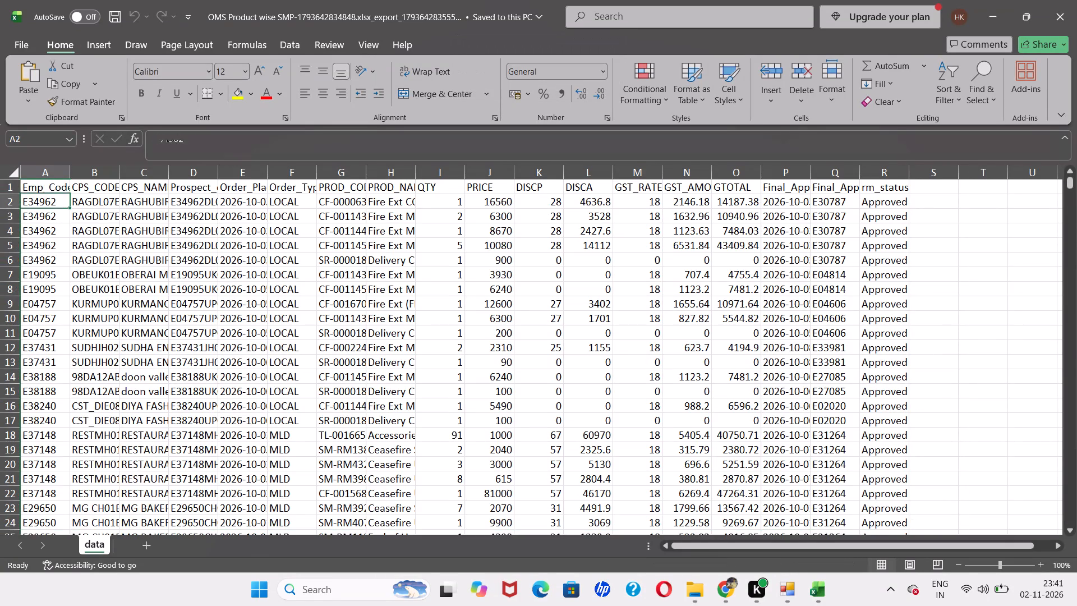
AutoFit the column widths of the whole OMS data table.
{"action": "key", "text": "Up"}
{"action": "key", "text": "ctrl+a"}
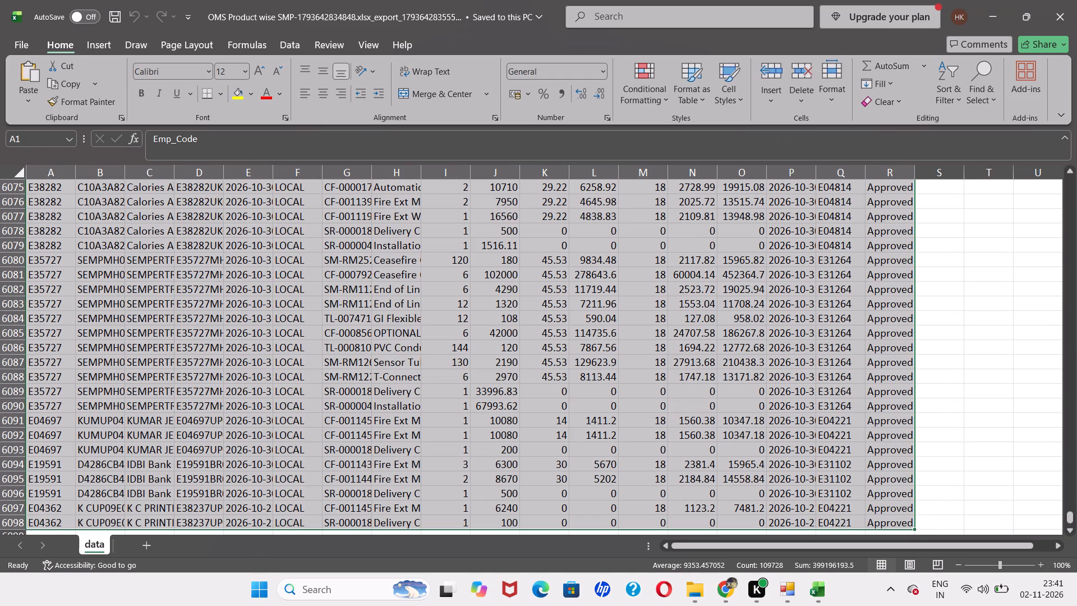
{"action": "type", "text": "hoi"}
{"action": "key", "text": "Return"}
Freeze the header row so the panes split at cell A2.
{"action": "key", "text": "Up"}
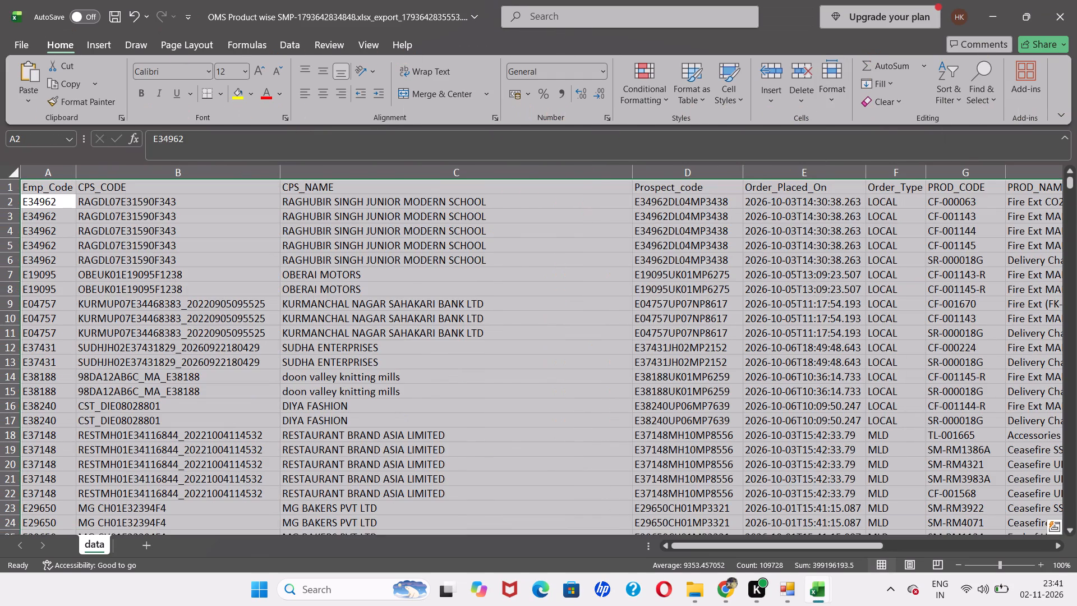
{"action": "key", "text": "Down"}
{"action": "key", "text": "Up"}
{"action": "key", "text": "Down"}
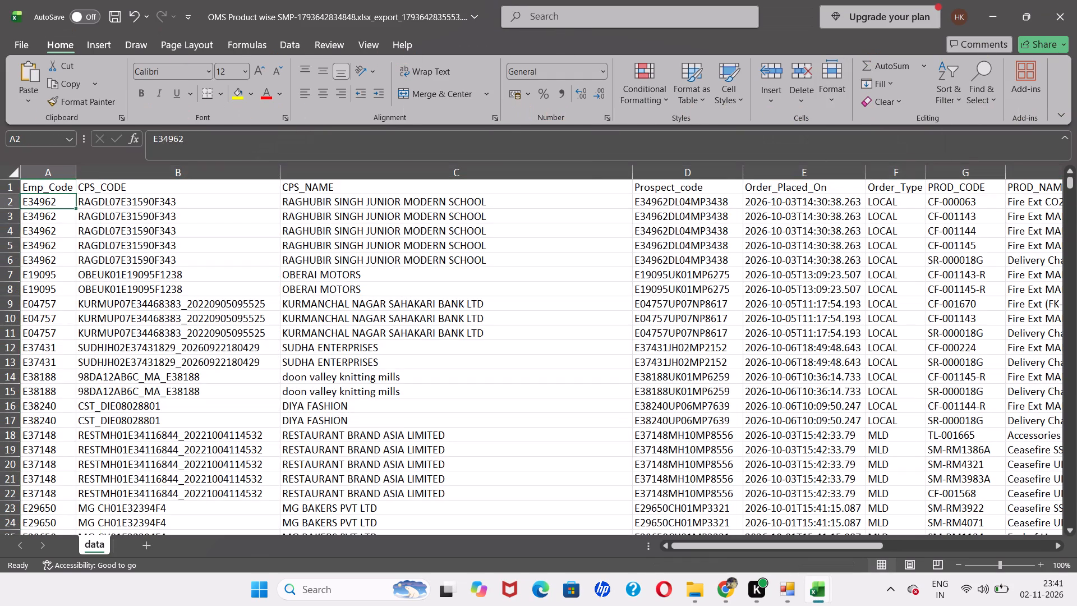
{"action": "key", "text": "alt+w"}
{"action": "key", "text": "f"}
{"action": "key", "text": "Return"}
Examine the last column, rm_status, from the header down to the final row of the data.
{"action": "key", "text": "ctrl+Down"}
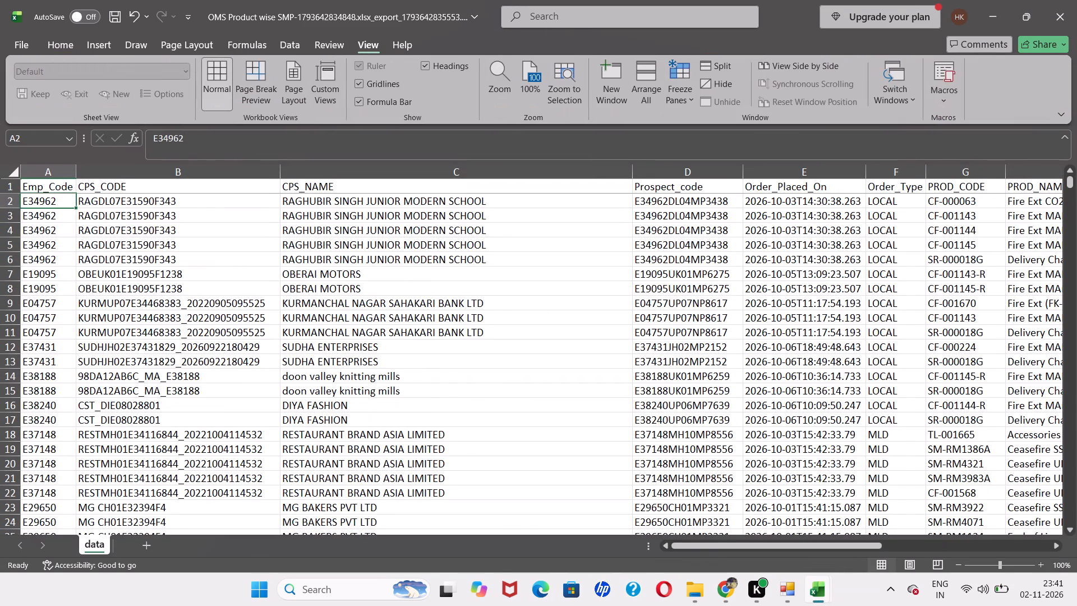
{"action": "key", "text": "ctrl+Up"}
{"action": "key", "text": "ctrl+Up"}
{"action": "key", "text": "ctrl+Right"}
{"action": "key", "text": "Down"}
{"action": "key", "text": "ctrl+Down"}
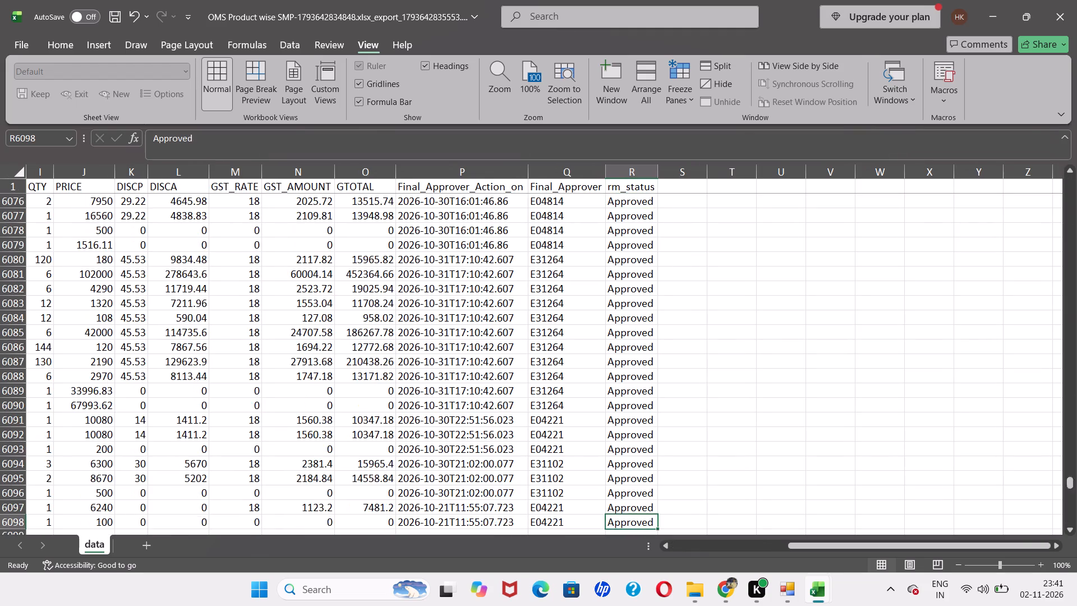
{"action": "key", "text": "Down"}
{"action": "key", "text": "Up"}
Strip the time part from all values in the Final_Approver_Action_on column from P2 down by replacing t* with nothing.
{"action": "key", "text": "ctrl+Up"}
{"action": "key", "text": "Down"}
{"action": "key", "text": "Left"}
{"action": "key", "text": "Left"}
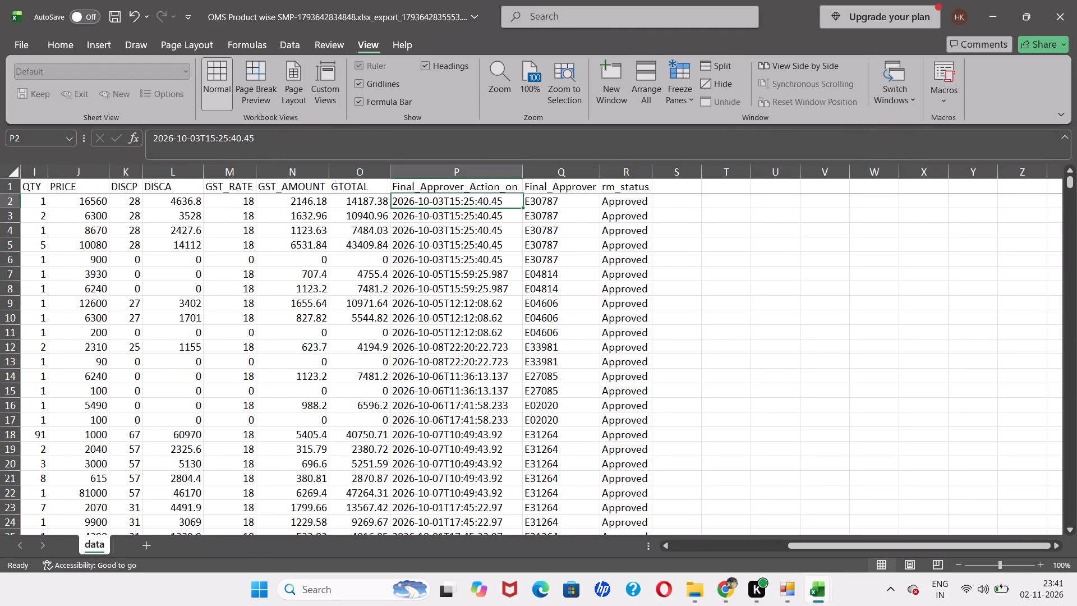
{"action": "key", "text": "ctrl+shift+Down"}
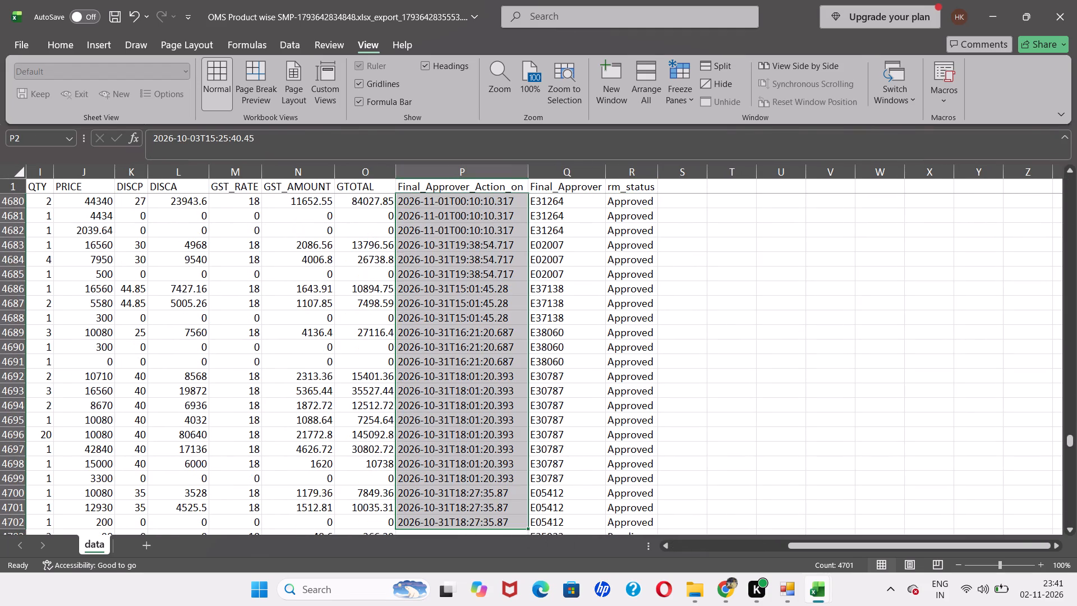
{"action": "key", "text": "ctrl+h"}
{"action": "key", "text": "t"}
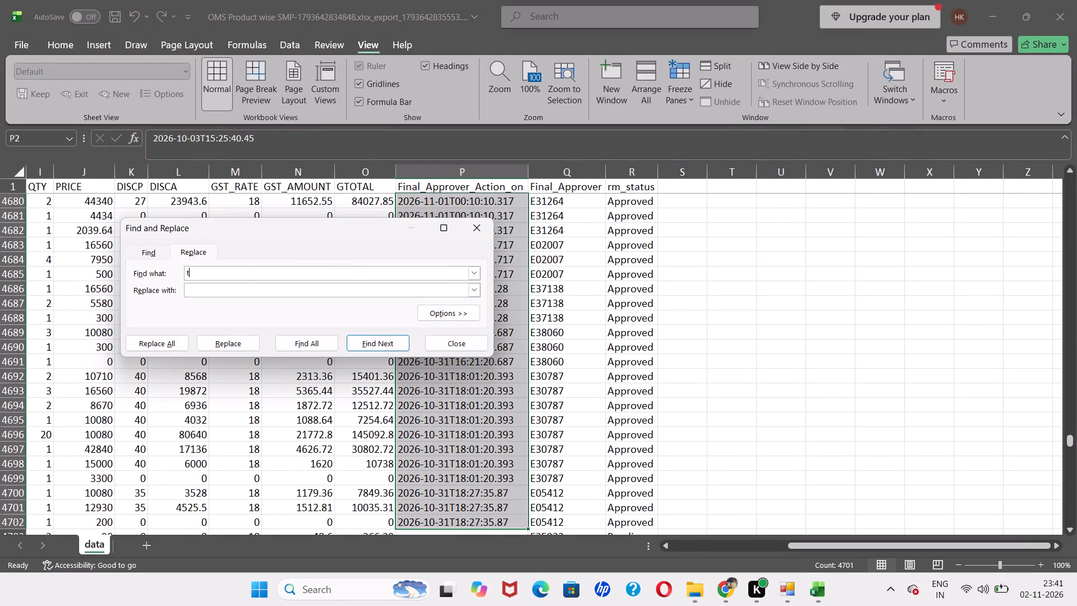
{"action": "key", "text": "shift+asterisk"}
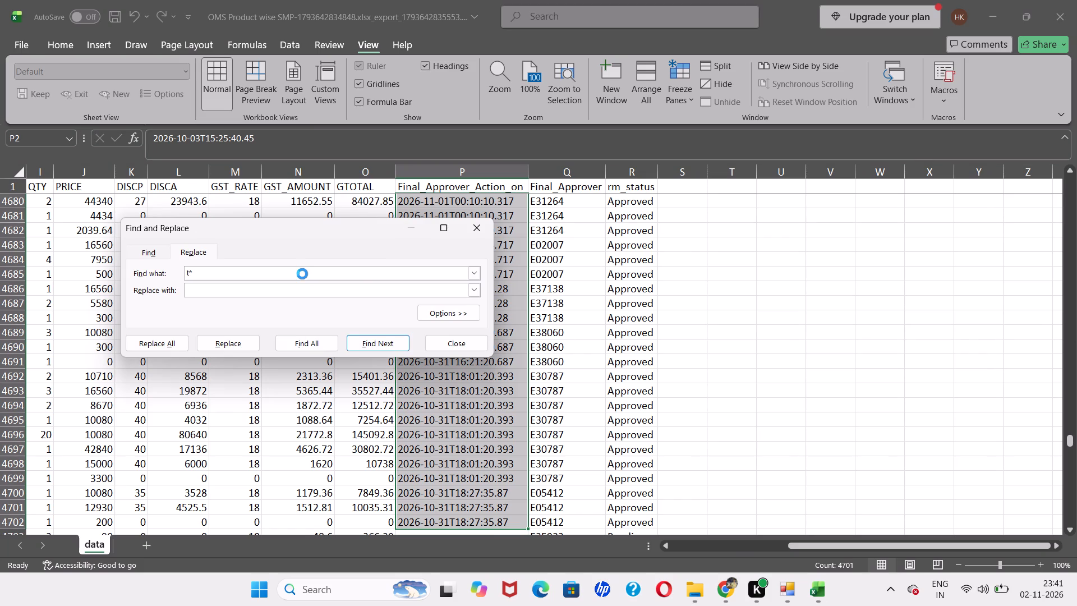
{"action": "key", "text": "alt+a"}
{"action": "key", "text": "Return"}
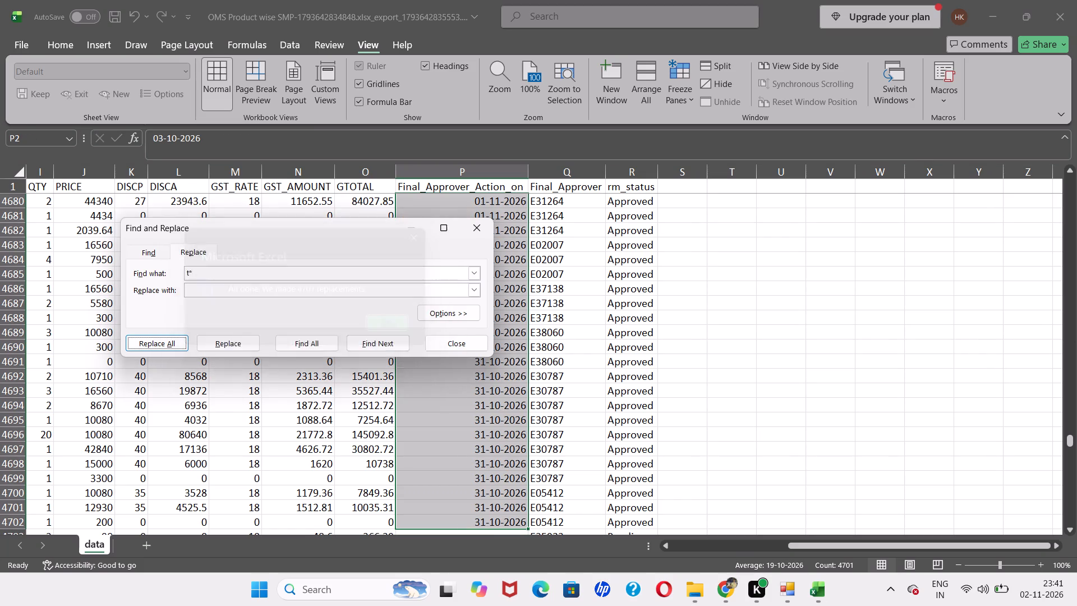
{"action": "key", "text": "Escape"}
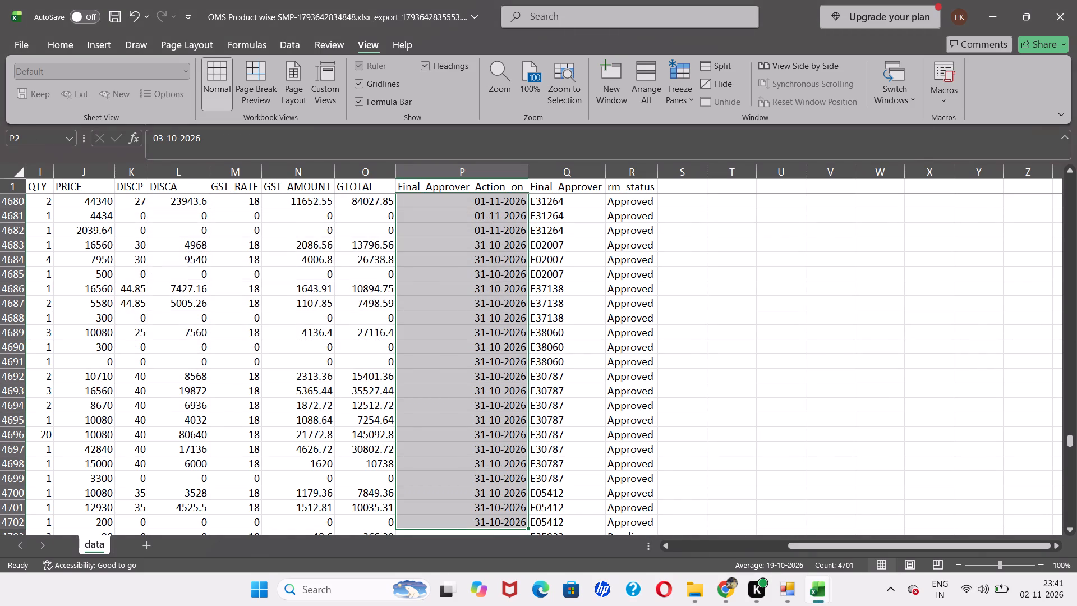
Examine the header row from Emp_Code across to the price and discount columns.
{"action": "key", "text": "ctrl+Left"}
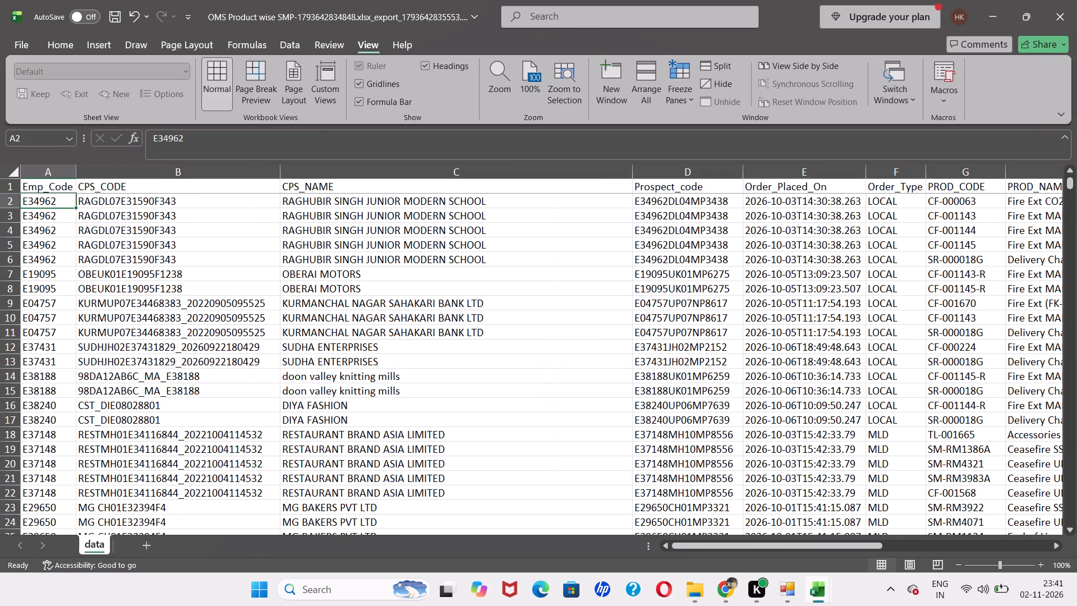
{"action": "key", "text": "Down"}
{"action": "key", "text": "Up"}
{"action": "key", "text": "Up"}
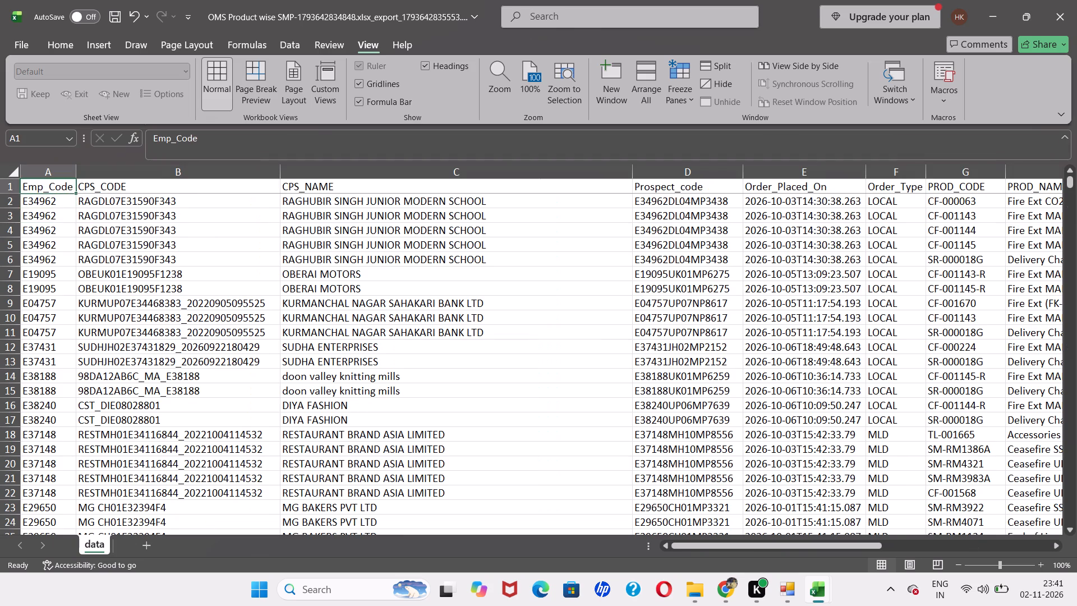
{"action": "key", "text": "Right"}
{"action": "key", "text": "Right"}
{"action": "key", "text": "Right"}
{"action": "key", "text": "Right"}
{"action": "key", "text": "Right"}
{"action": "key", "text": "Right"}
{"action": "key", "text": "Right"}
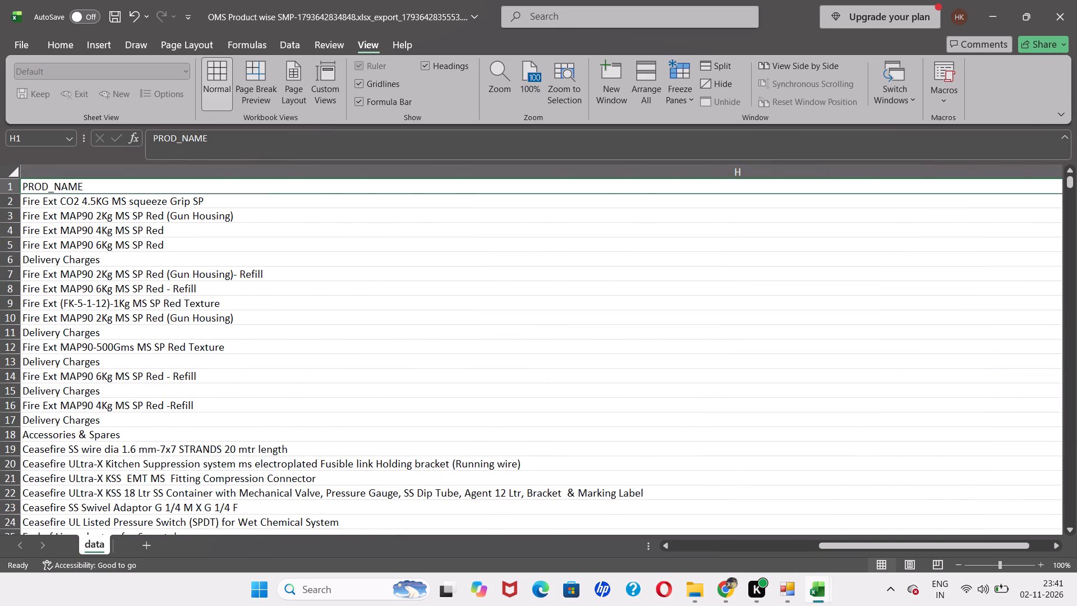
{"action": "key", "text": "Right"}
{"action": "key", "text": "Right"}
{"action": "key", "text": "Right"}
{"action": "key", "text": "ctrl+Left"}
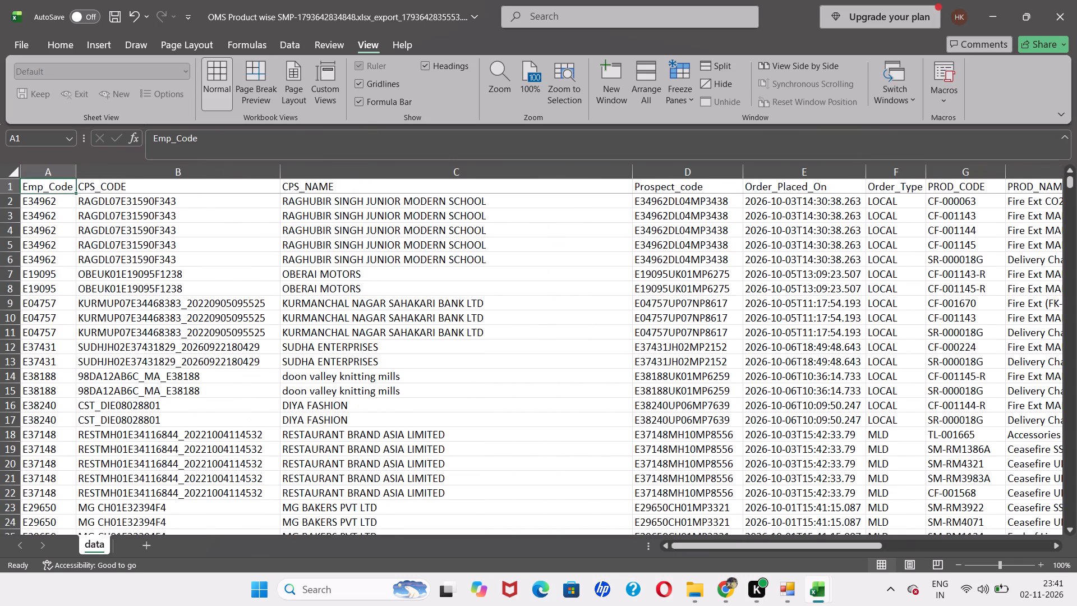
Insert three blank columns between Emp_Code and CPS_CODE.
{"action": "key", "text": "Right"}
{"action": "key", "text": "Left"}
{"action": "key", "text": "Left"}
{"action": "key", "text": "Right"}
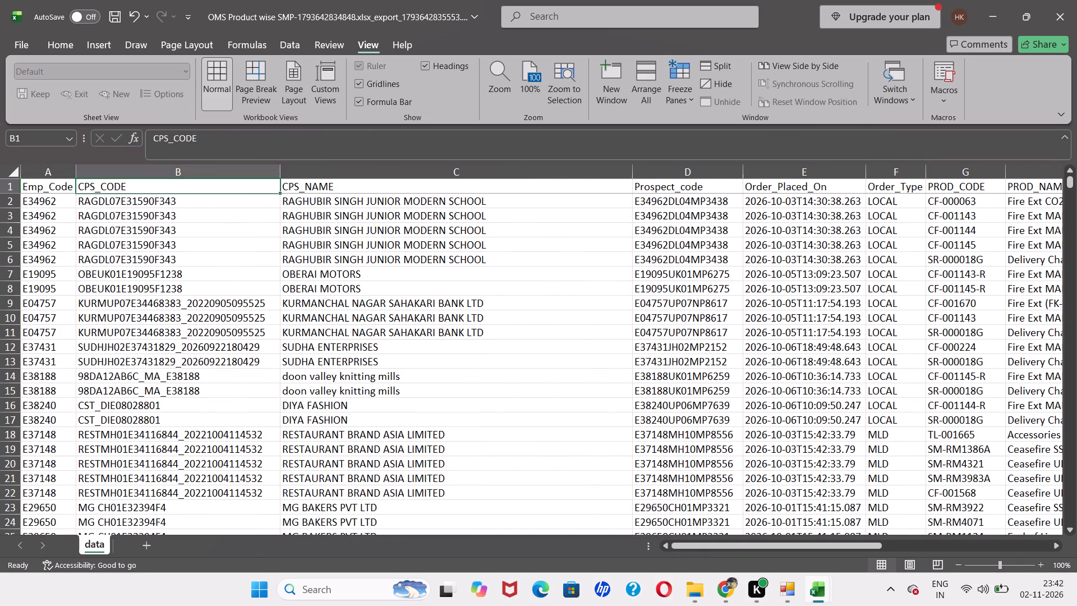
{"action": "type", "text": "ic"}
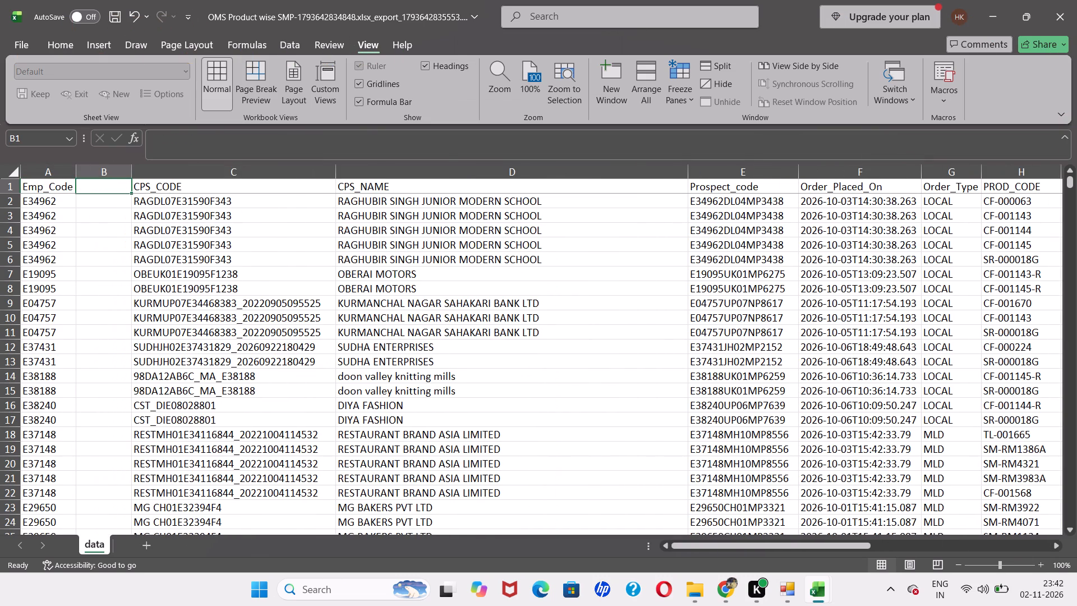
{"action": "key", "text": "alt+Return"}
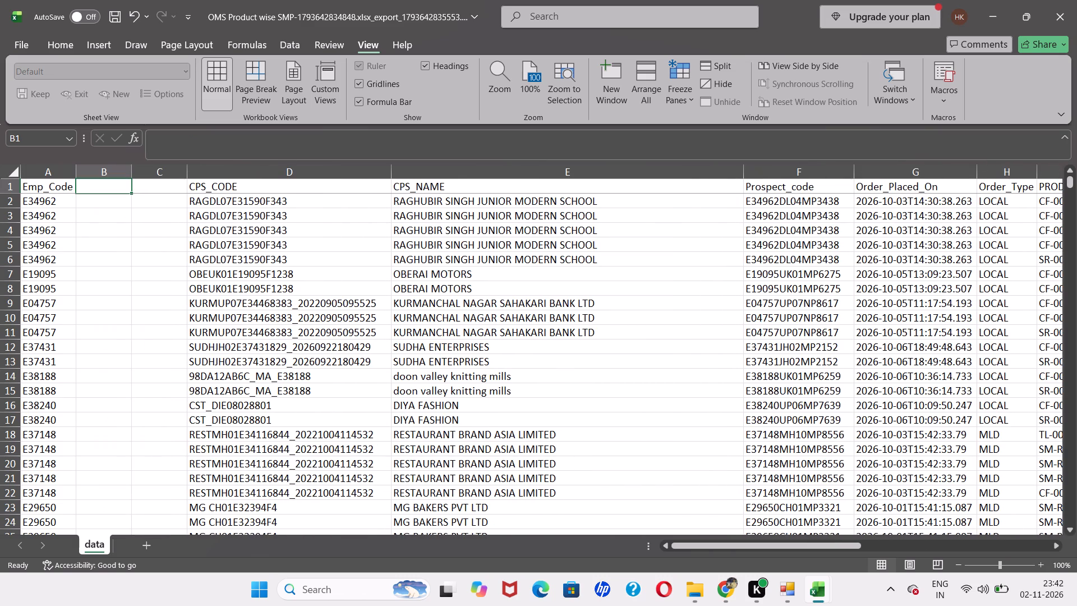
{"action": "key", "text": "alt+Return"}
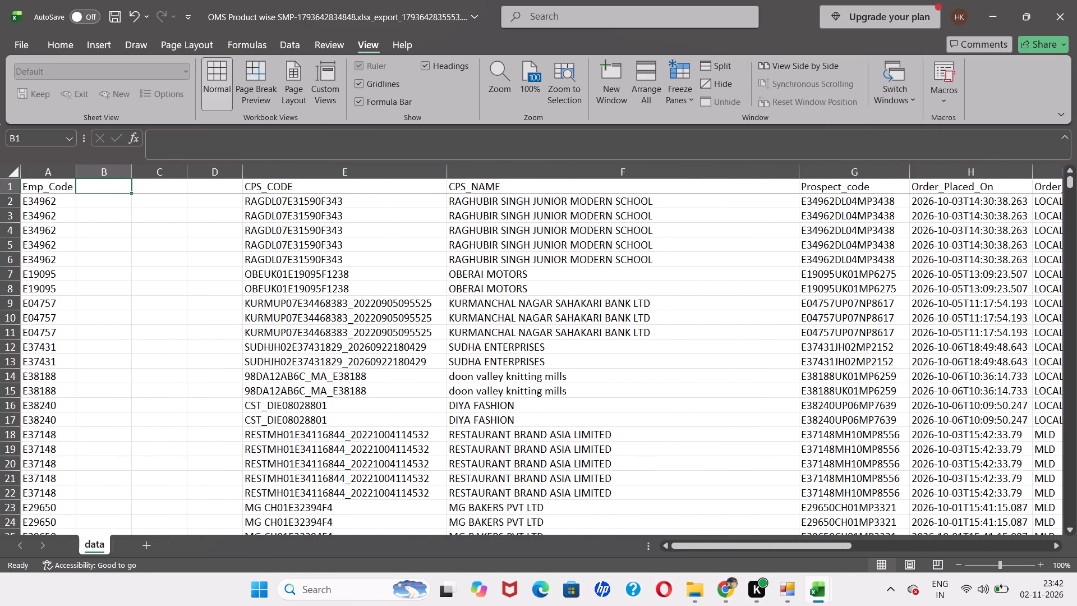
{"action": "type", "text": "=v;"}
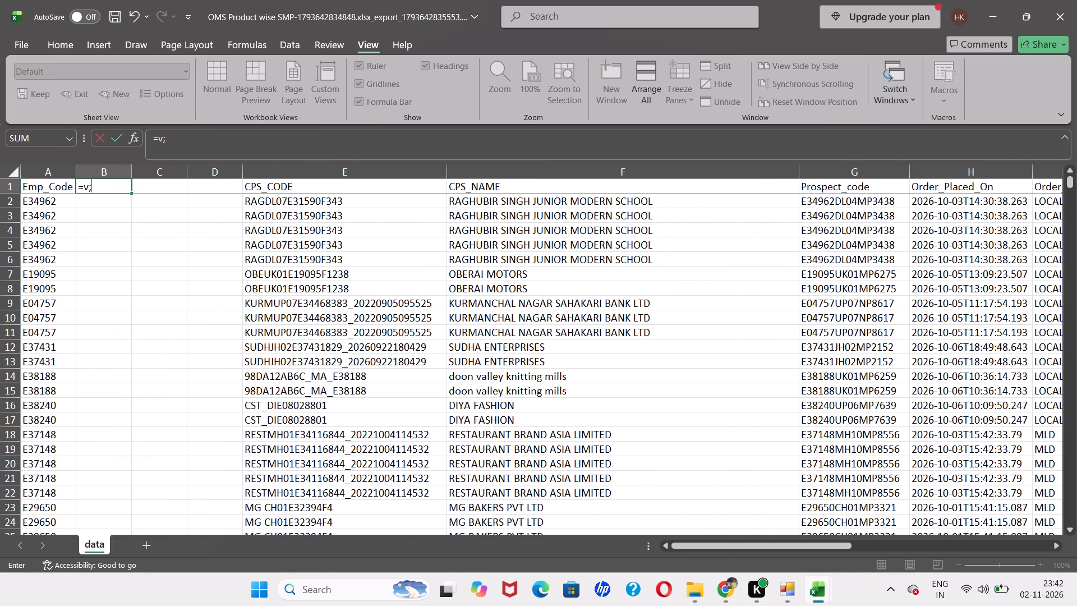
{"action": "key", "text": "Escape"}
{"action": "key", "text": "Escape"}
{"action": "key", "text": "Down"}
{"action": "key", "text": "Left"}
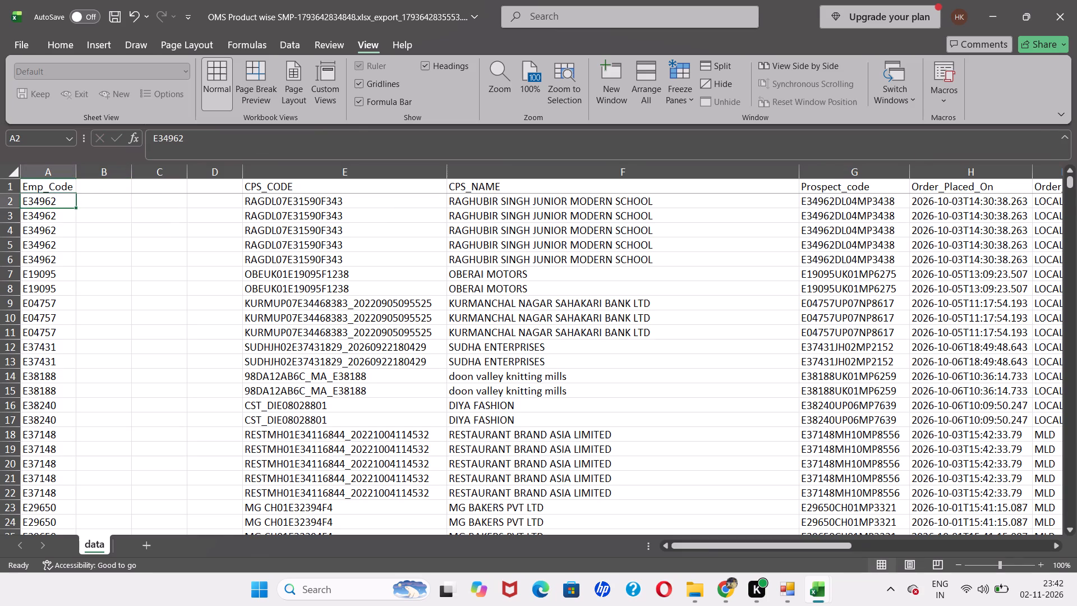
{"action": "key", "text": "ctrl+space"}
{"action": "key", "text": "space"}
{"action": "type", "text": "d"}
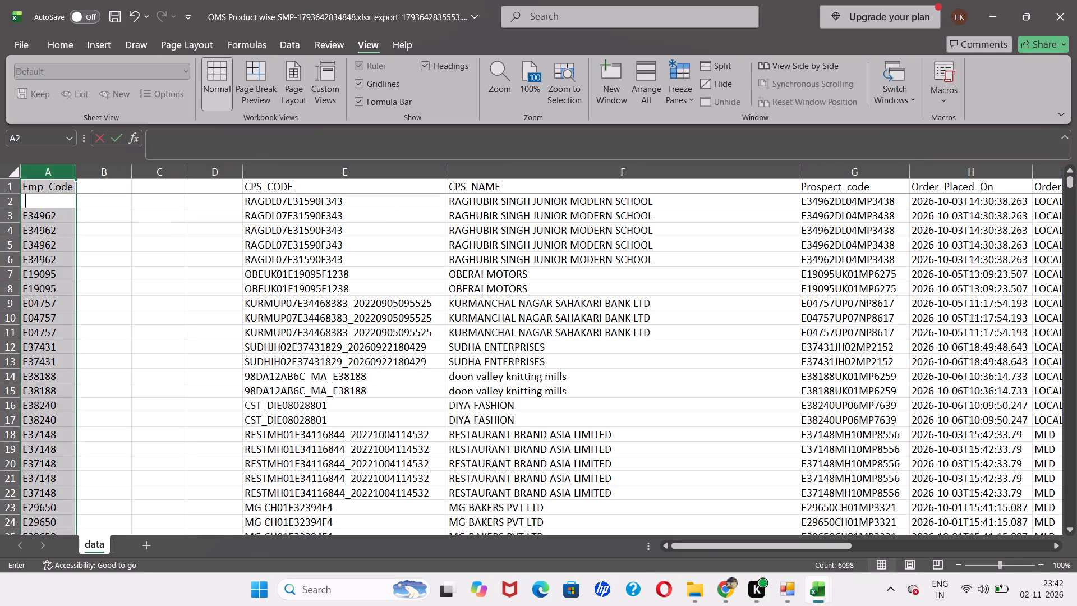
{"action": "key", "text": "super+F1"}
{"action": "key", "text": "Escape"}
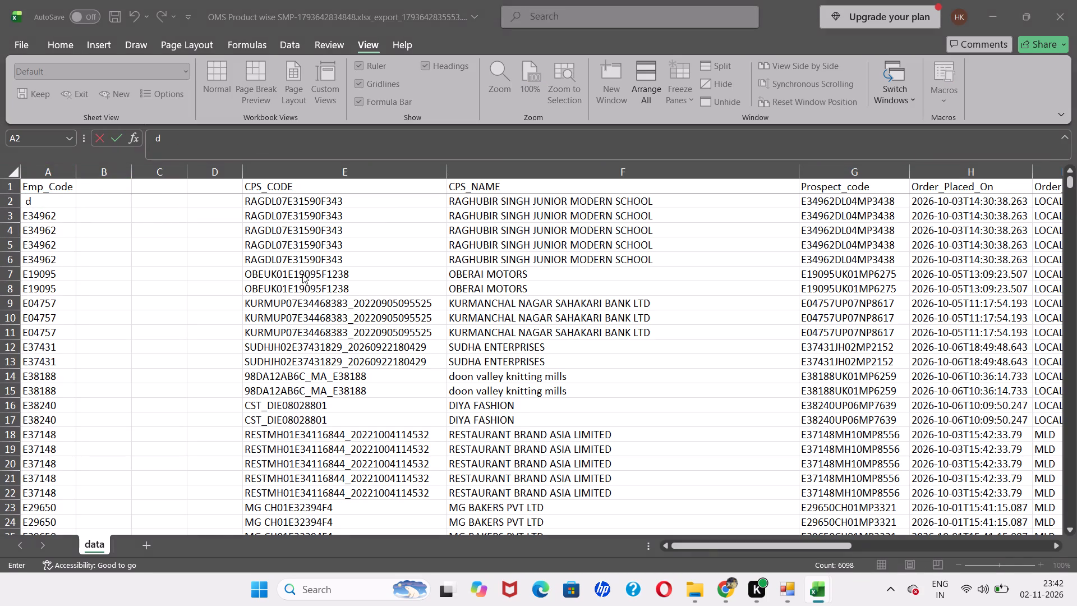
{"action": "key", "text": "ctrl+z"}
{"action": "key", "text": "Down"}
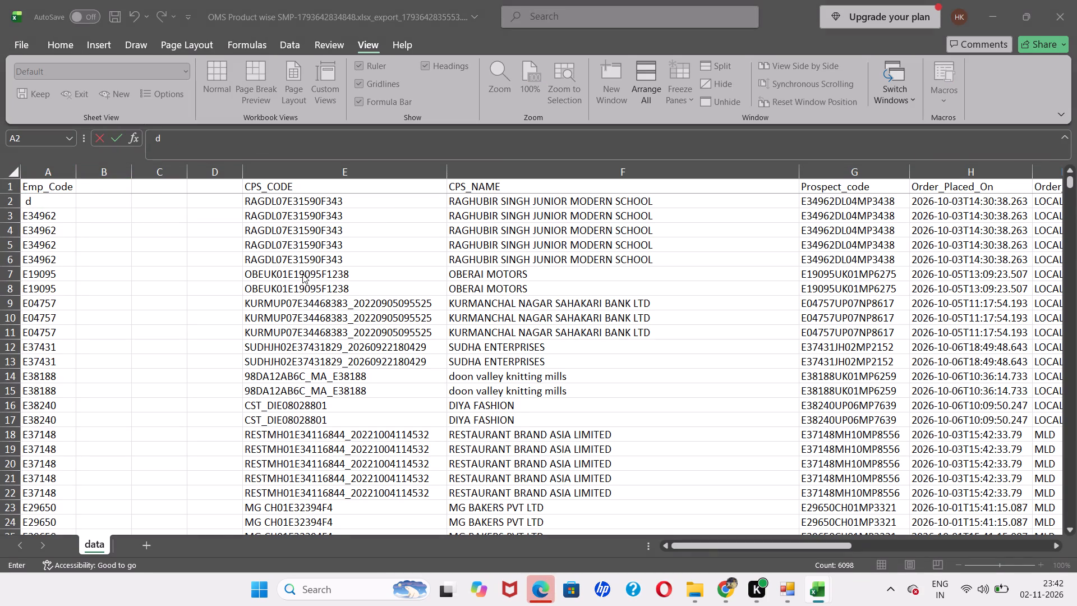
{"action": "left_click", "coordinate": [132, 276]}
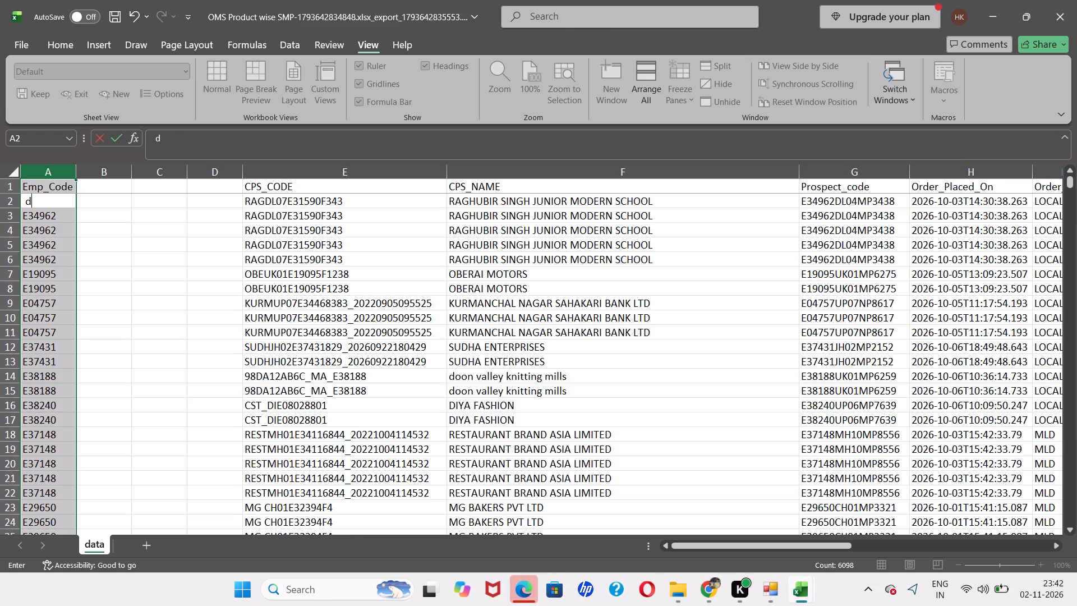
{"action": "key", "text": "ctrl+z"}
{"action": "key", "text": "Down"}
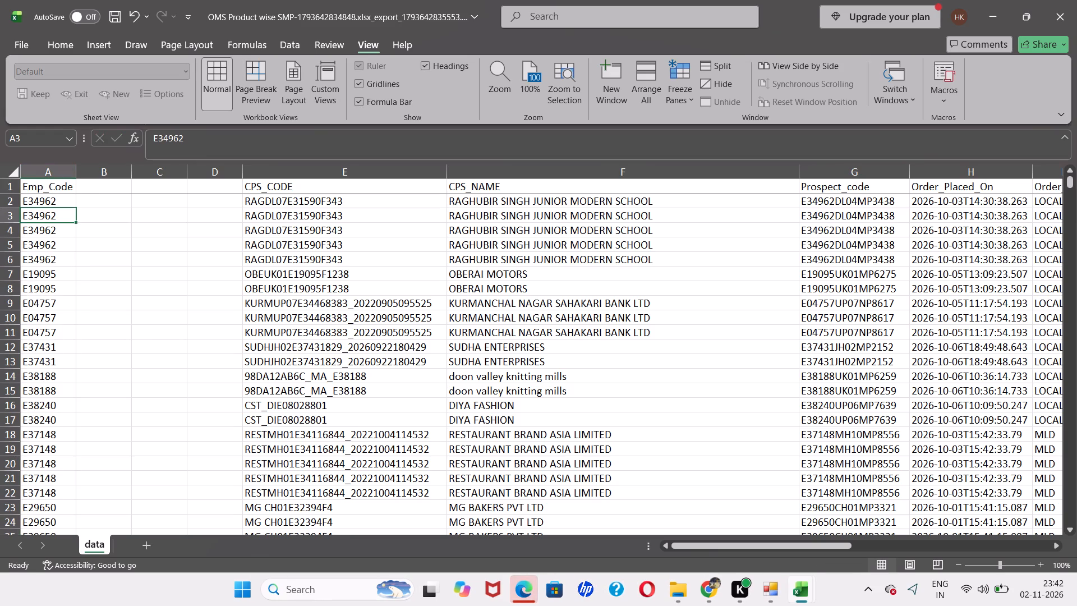
Run Text to Columns on the whole Emp_Code column as fixed width without adding any column breaks.
{"action": "key", "text": "ctrl+space"}
{"action": "key", "text": "alt+d"}
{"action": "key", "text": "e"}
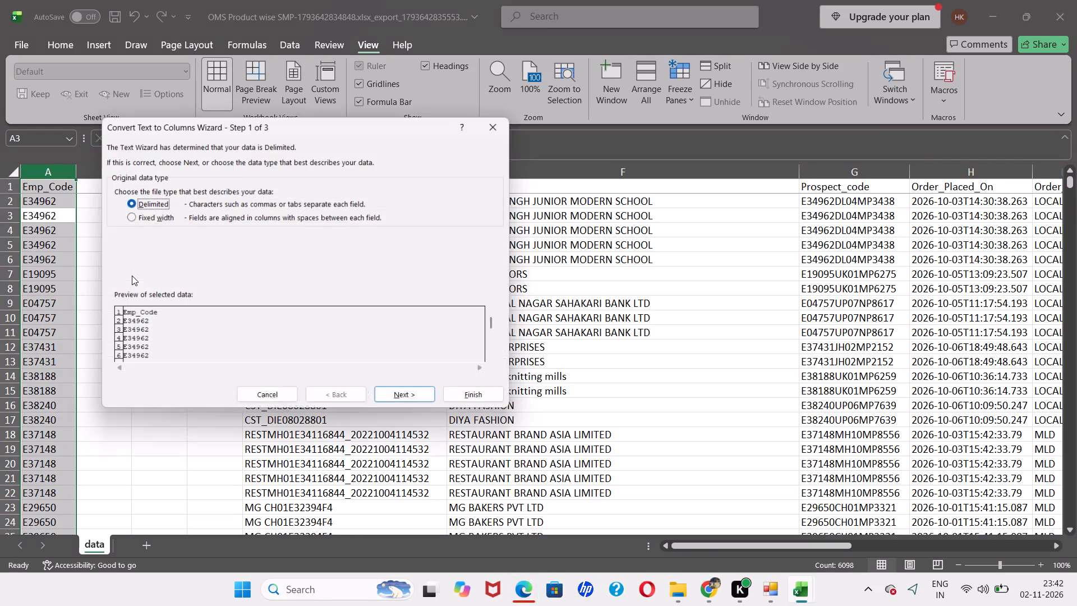
{"action": "key", "text": "Down"}
{"action": "key", "text": "alt+n"}
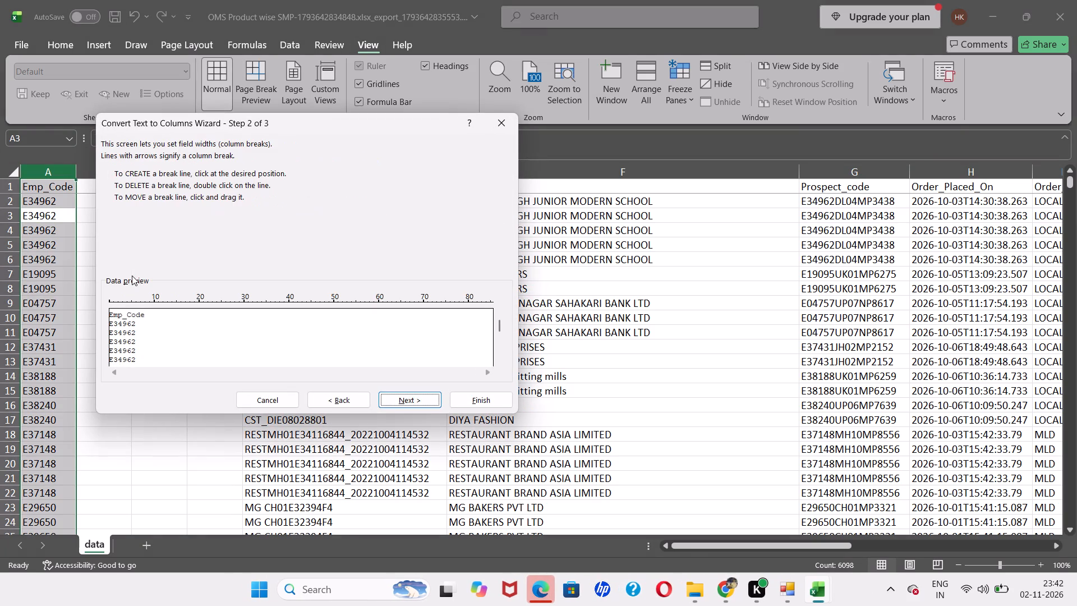
{"action": "key", "text": "alt+f"}
Label the three blank columns in B1:D1 with the headers Emp Name, RM and BH.
{"action": "key", "text": "ctrl+Up"}
{"action": "key", "text": "Down"}
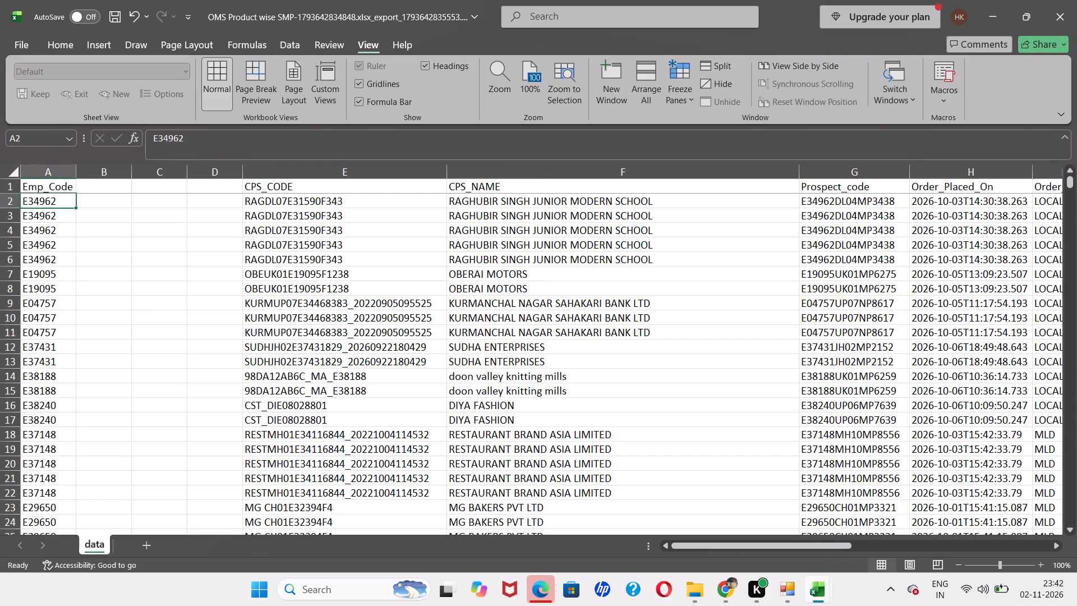
{"action": "key", "text": "Up"}
{"action": "key", "text": "Right"}
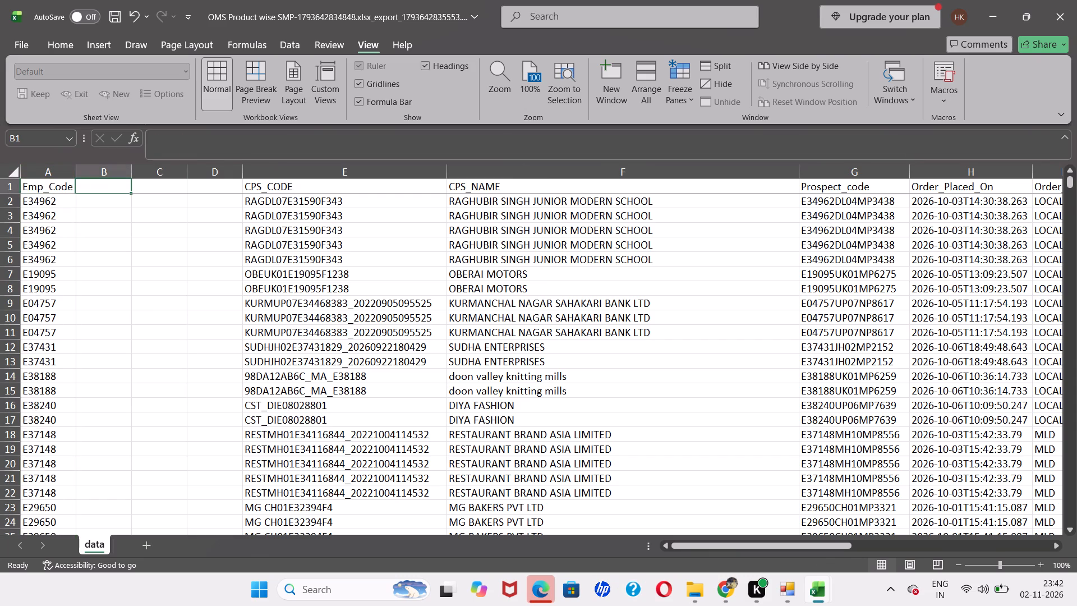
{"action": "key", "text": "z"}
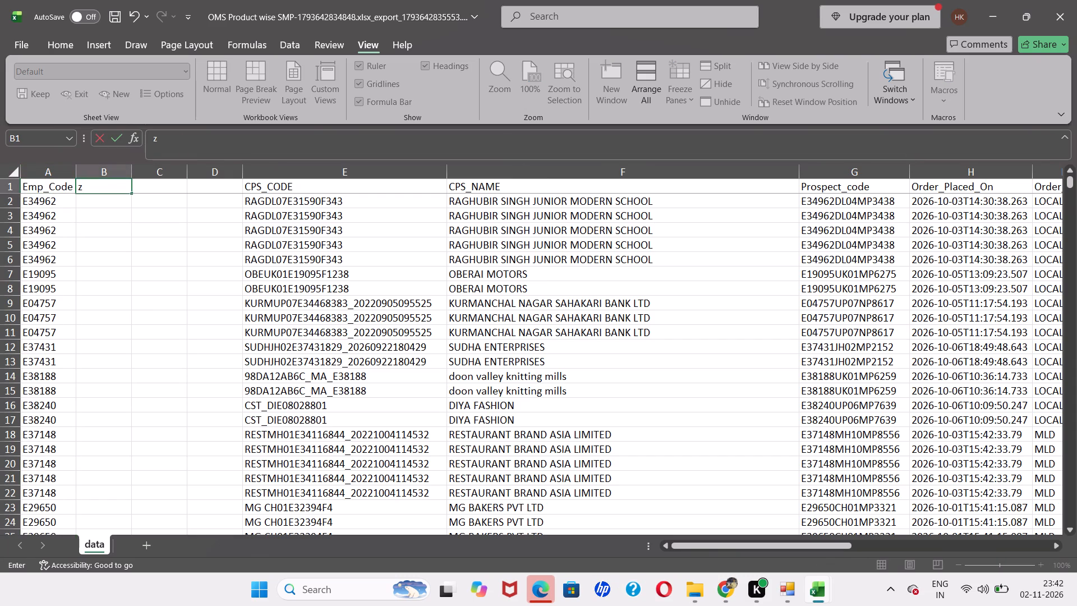
{"action": "key", "text": "BackSpace"}
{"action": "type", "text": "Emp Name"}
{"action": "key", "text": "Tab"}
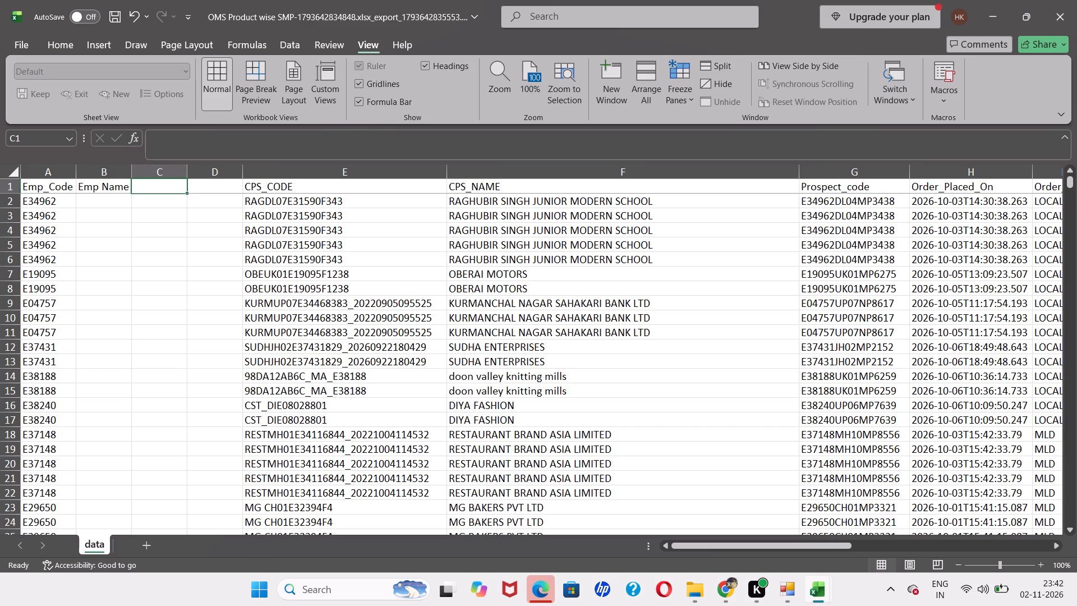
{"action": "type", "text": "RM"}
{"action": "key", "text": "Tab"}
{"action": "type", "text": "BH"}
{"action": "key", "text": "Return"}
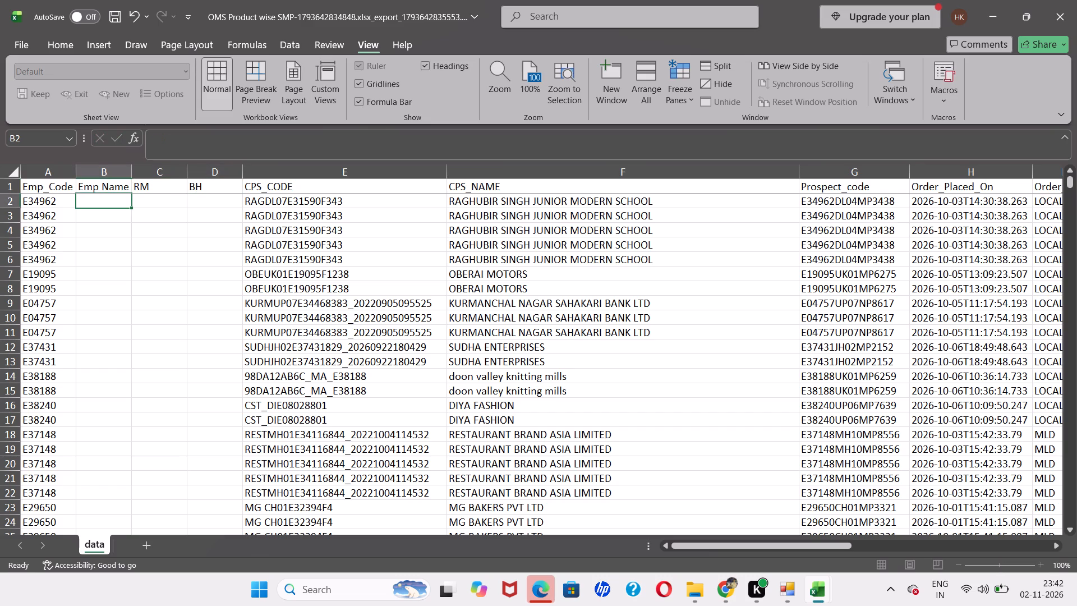
In B2, VLOOKUP A2 in columns A:AB of the New EMP MASTER sheet in Emp Master 17-06-25.xlsx, returning column 3 with an exact match.
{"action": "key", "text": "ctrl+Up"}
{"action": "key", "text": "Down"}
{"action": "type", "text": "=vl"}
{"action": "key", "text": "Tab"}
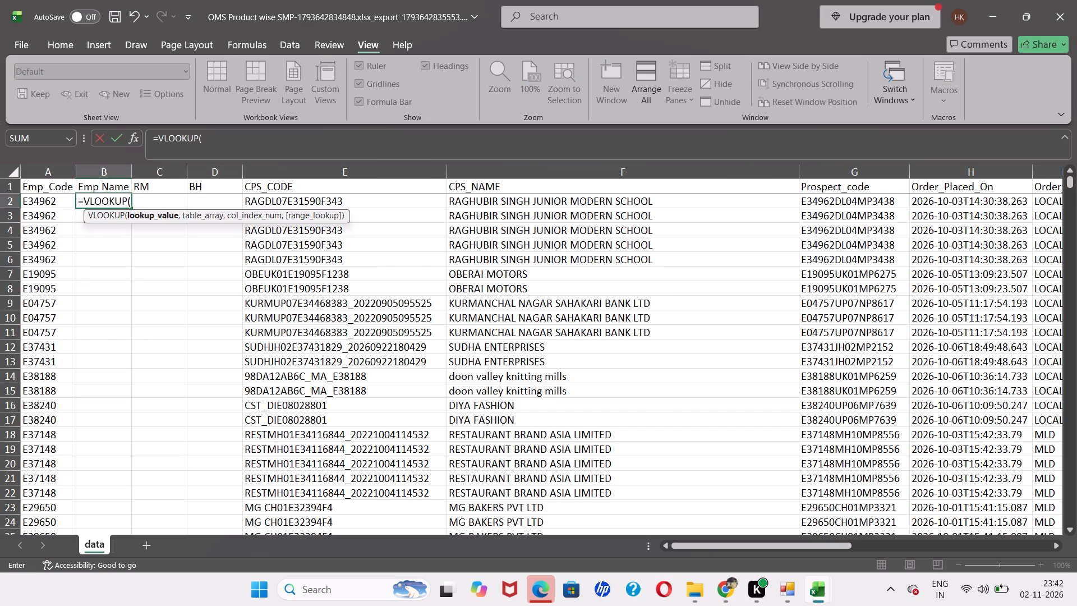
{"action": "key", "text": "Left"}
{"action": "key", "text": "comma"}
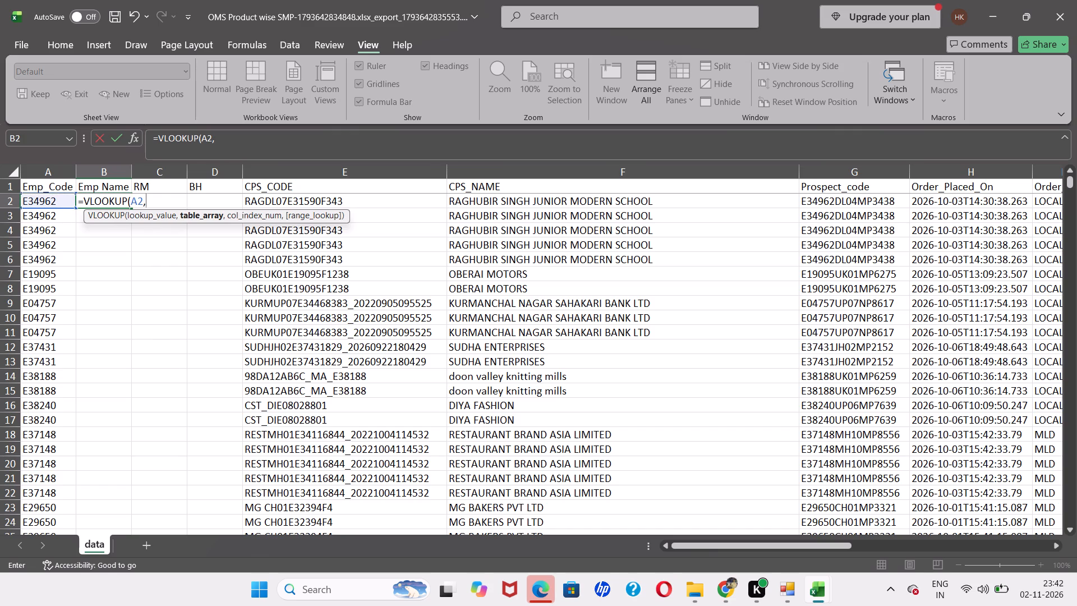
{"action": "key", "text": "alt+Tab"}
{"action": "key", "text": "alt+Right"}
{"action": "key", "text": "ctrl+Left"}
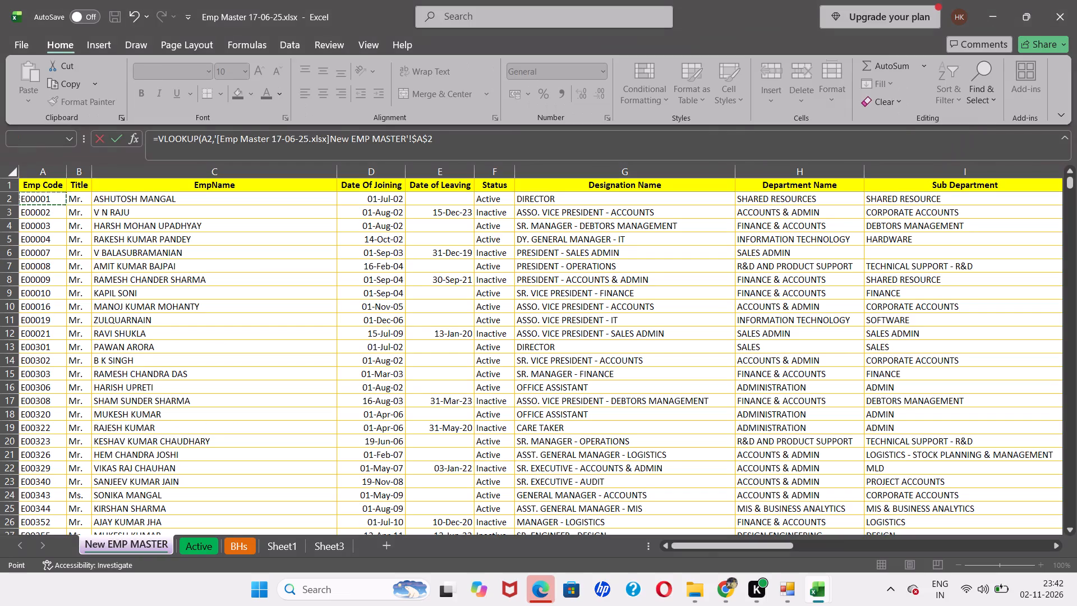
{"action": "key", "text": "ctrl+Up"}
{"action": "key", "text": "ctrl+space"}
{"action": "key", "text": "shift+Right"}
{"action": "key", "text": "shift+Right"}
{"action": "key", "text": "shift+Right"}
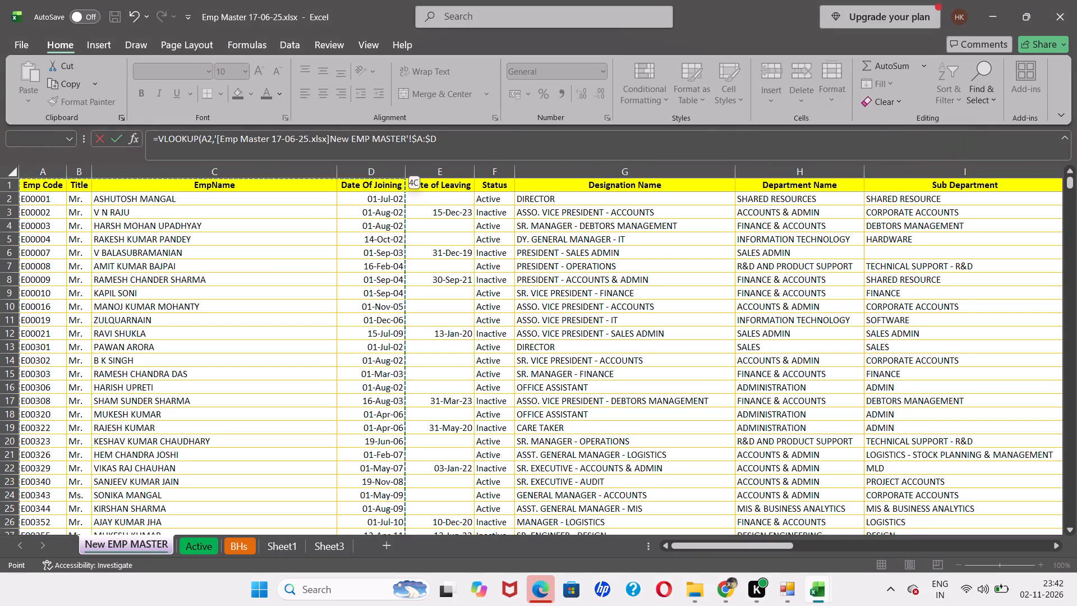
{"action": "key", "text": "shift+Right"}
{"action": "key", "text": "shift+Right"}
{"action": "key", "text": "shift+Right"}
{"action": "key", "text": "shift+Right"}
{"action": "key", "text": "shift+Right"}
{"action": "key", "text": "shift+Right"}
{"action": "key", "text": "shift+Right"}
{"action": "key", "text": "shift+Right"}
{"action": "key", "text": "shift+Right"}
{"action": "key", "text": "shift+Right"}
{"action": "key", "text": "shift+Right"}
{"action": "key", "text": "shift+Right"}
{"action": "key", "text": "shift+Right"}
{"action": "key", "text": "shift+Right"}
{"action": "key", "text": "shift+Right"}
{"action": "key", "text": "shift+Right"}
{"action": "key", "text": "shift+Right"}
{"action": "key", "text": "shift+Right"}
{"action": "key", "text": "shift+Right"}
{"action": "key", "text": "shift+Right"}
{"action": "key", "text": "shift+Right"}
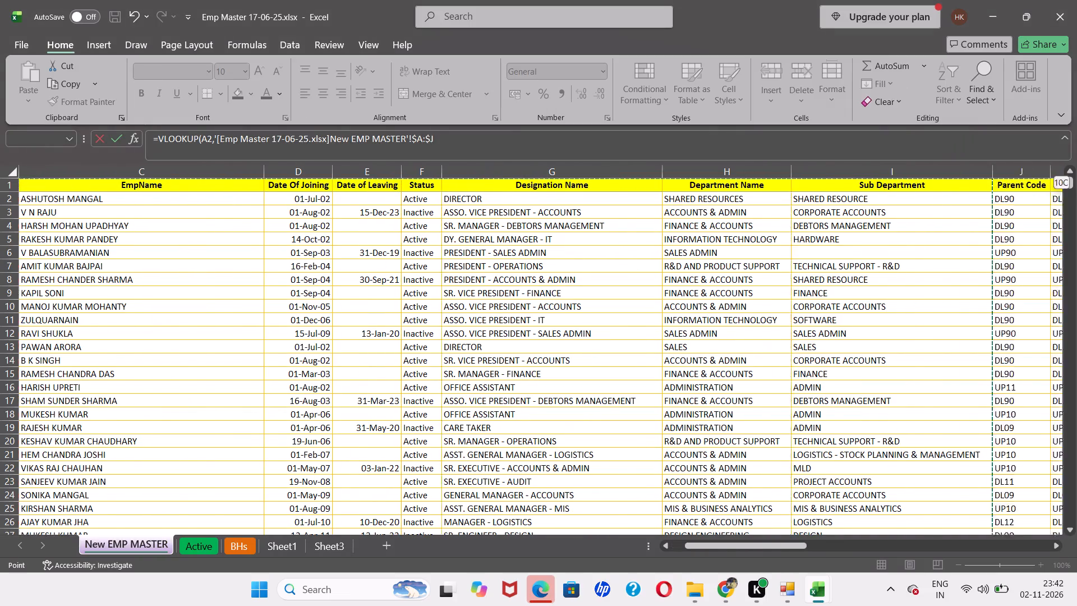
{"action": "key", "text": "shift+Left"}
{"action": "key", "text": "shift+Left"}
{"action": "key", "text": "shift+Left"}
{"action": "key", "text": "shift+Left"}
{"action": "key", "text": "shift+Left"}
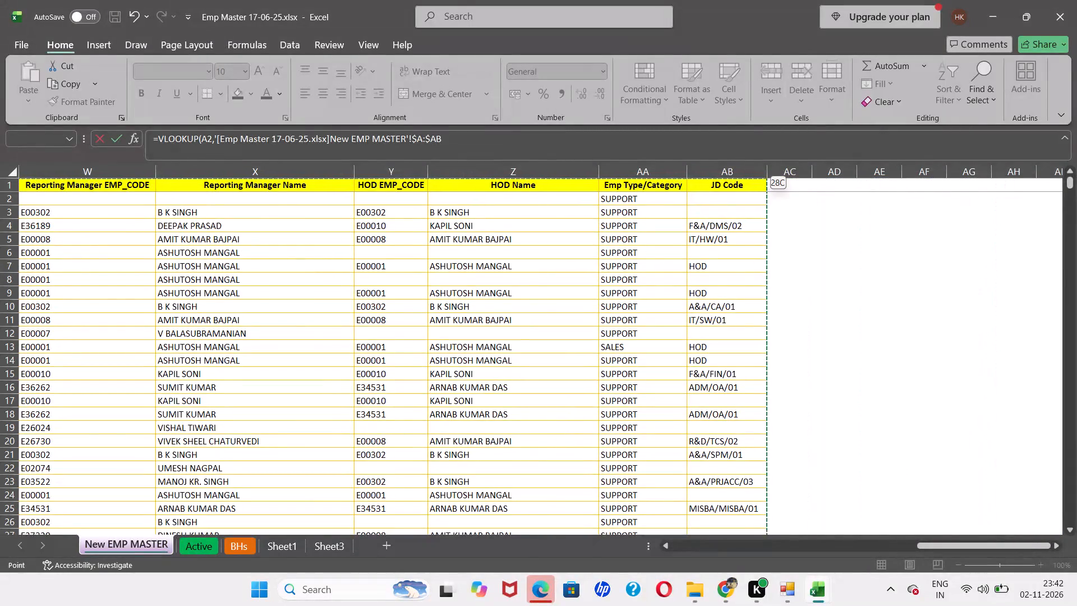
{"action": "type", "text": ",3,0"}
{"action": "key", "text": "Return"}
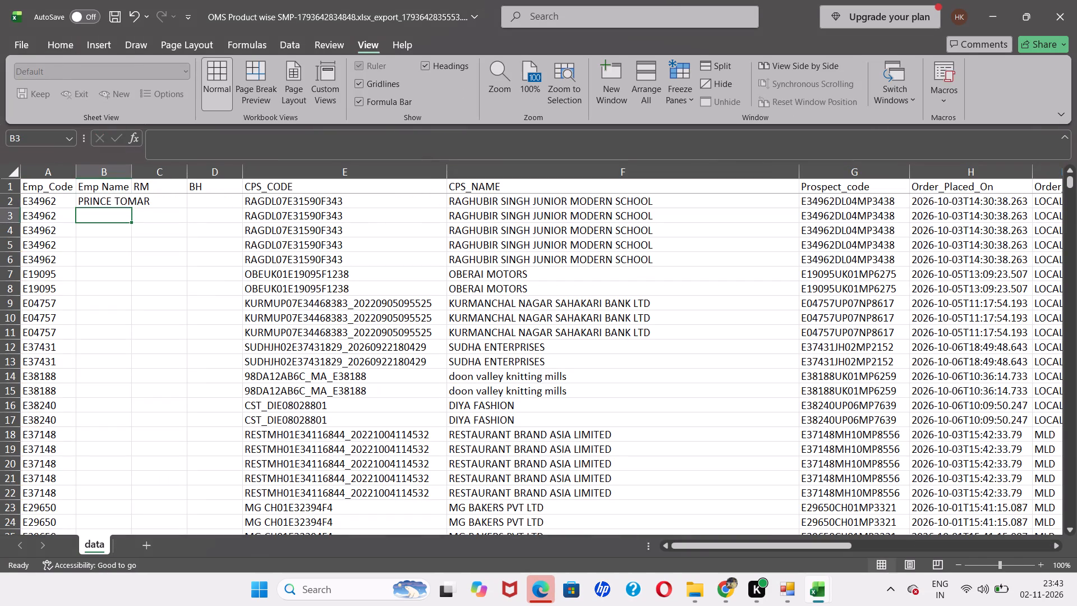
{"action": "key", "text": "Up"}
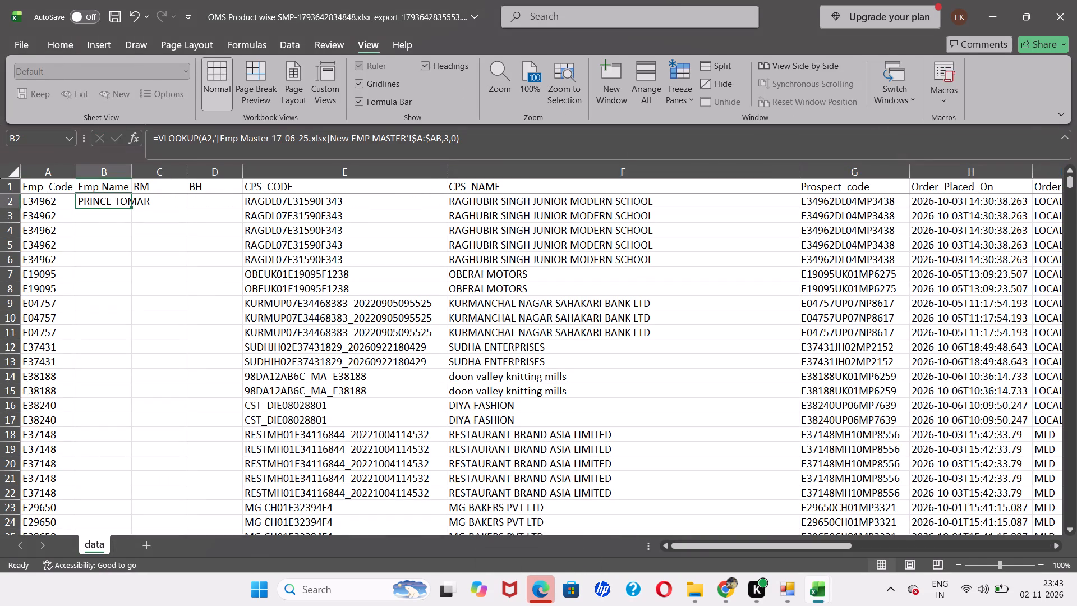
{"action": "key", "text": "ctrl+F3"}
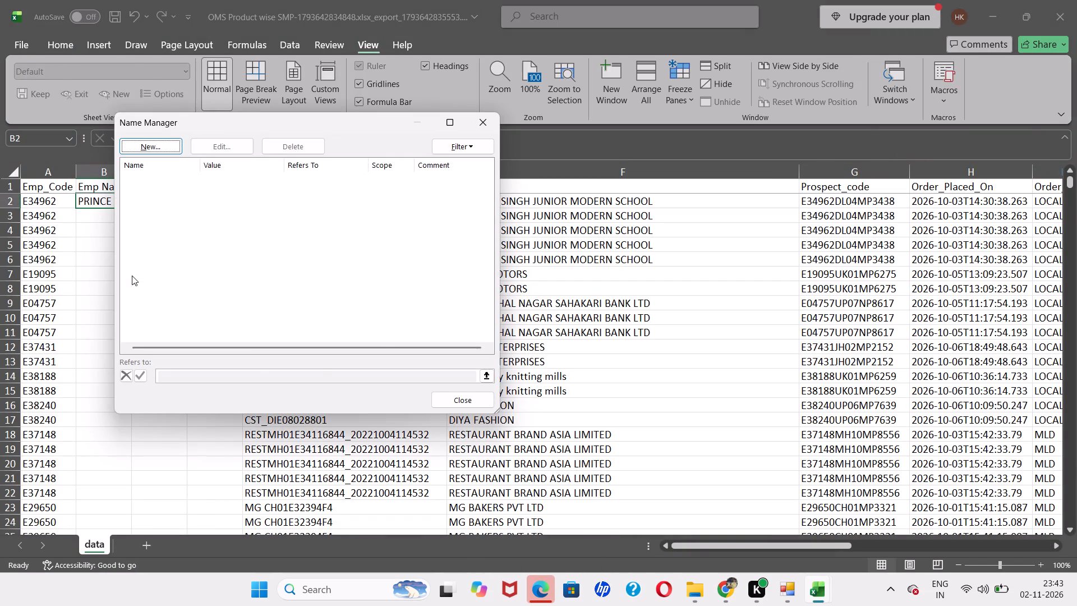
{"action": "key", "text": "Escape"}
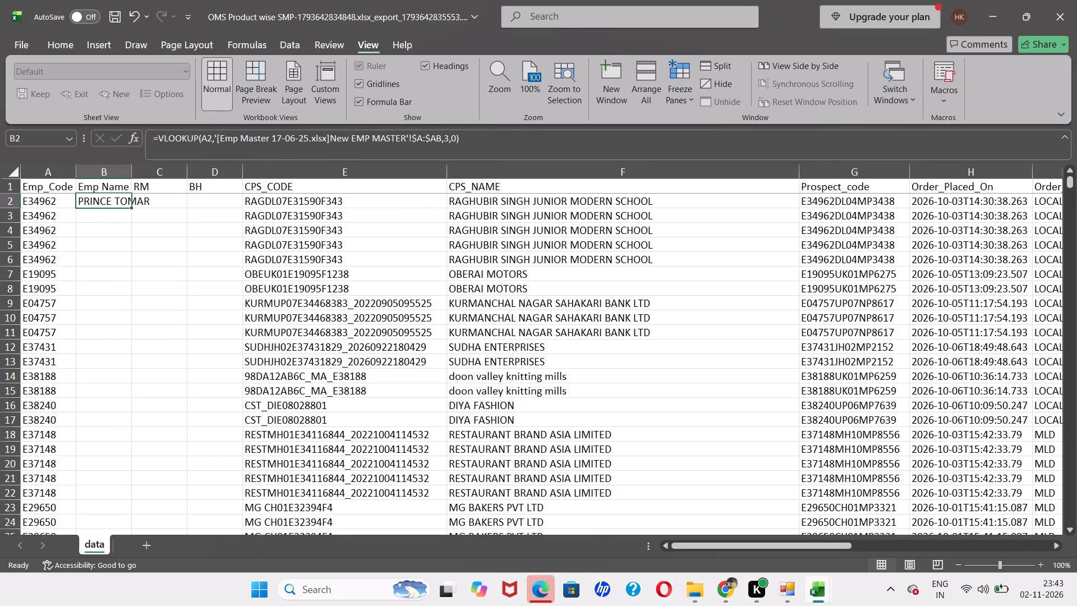
Reuse the B2 lookup formula text in C2 under RM, with the column index set to 24.
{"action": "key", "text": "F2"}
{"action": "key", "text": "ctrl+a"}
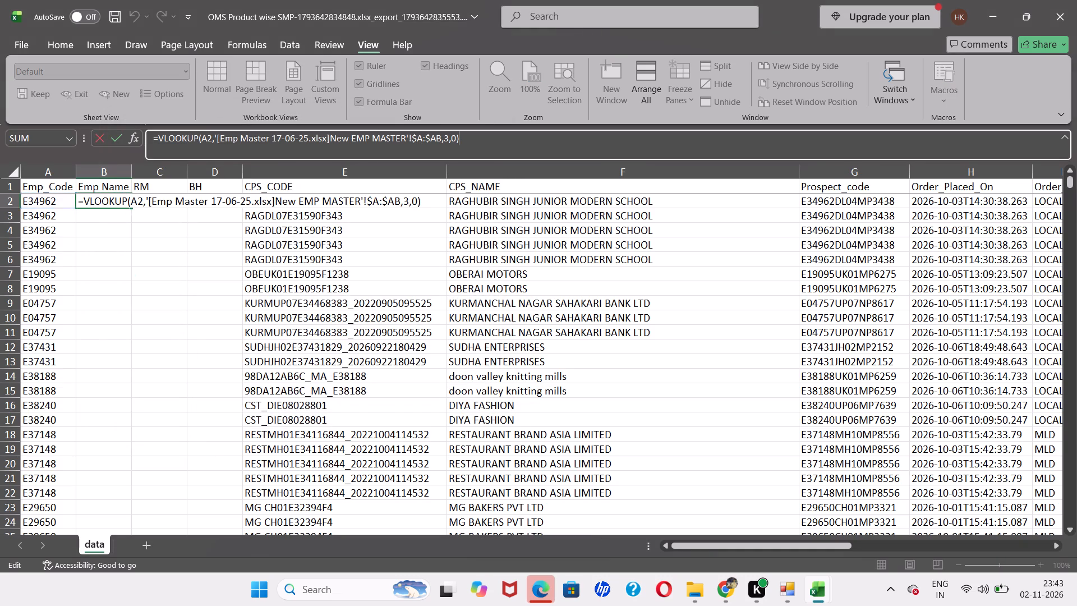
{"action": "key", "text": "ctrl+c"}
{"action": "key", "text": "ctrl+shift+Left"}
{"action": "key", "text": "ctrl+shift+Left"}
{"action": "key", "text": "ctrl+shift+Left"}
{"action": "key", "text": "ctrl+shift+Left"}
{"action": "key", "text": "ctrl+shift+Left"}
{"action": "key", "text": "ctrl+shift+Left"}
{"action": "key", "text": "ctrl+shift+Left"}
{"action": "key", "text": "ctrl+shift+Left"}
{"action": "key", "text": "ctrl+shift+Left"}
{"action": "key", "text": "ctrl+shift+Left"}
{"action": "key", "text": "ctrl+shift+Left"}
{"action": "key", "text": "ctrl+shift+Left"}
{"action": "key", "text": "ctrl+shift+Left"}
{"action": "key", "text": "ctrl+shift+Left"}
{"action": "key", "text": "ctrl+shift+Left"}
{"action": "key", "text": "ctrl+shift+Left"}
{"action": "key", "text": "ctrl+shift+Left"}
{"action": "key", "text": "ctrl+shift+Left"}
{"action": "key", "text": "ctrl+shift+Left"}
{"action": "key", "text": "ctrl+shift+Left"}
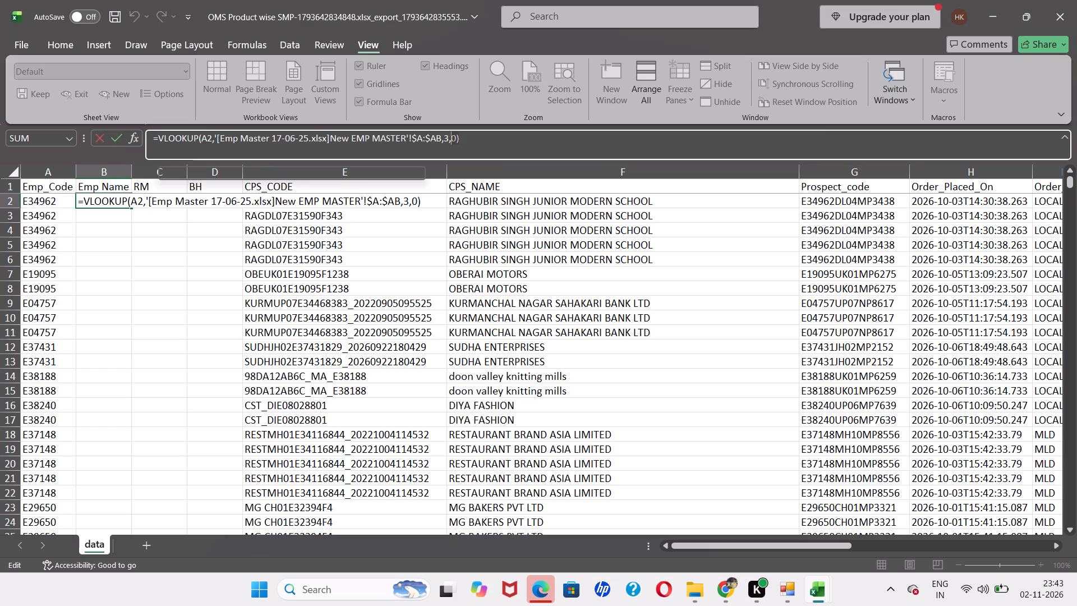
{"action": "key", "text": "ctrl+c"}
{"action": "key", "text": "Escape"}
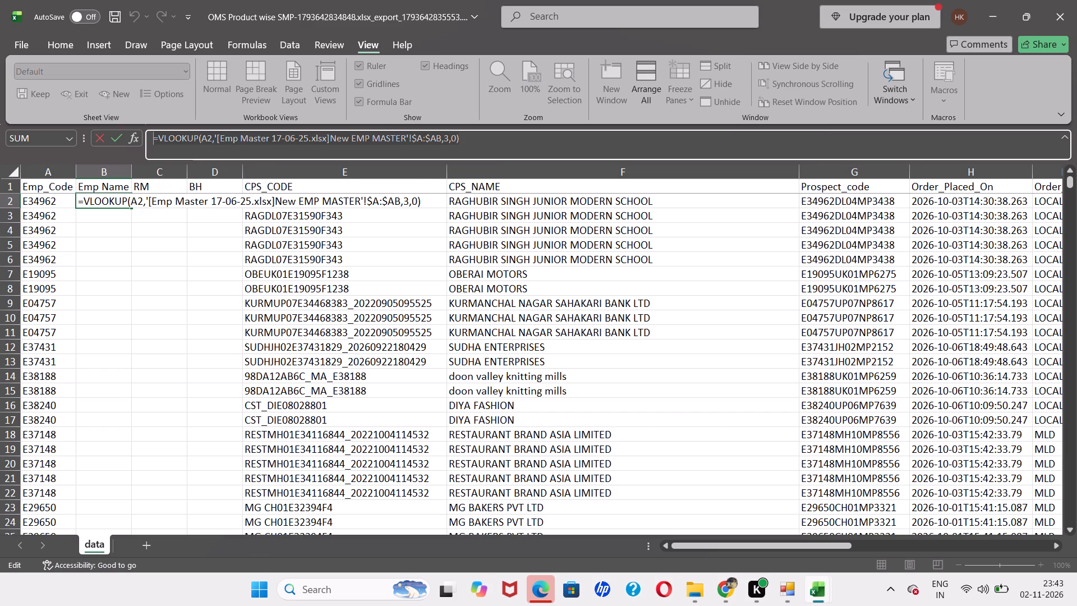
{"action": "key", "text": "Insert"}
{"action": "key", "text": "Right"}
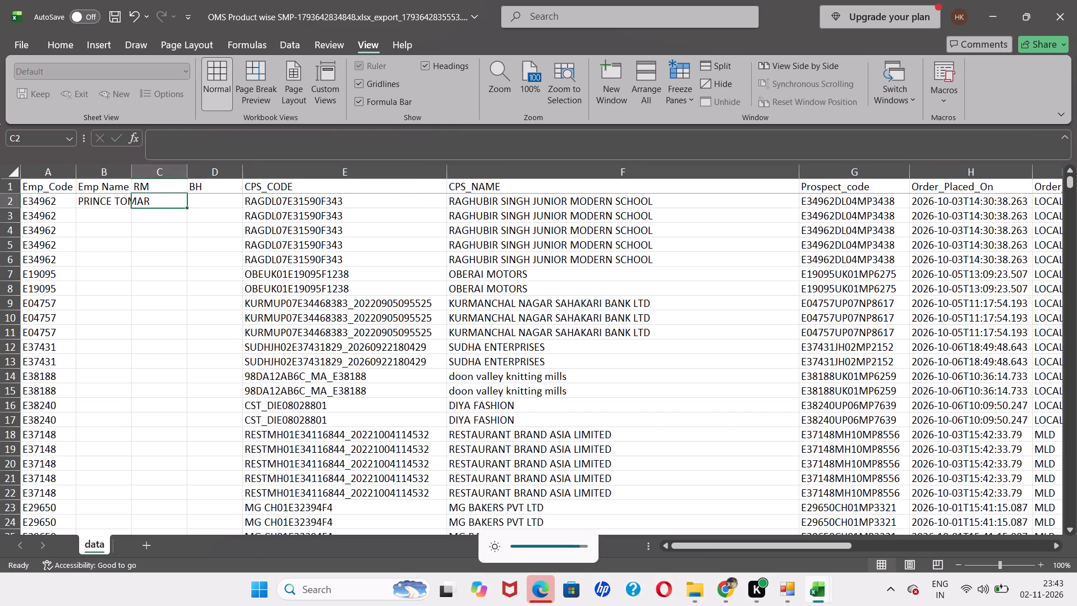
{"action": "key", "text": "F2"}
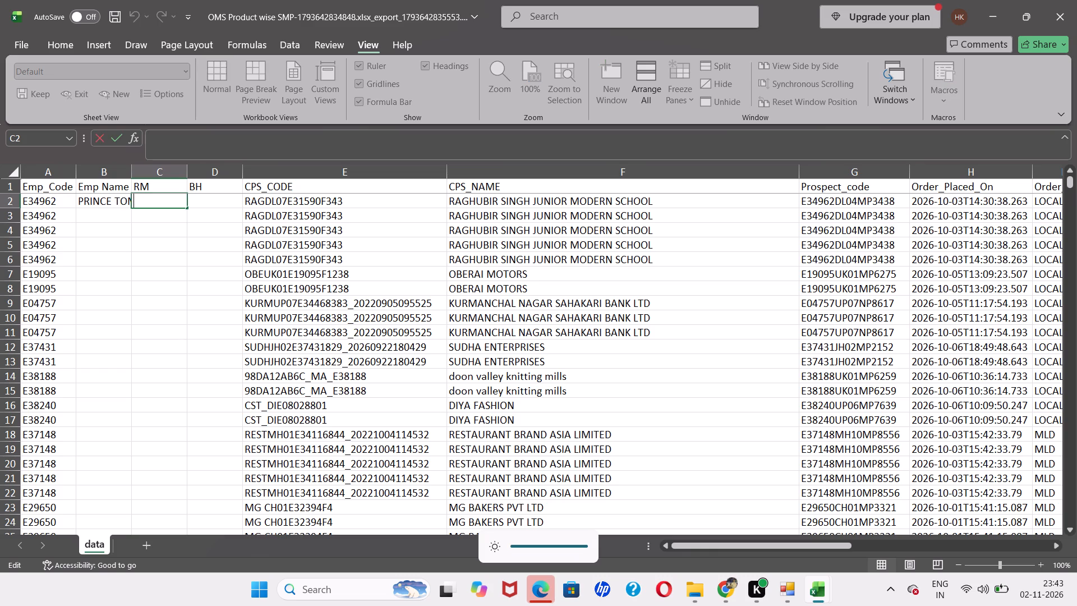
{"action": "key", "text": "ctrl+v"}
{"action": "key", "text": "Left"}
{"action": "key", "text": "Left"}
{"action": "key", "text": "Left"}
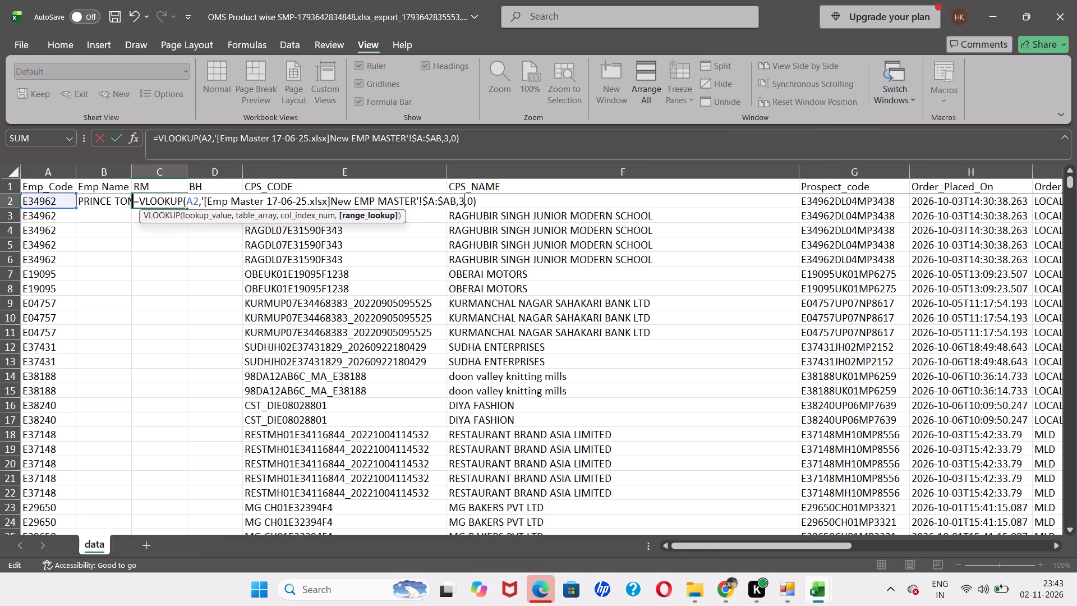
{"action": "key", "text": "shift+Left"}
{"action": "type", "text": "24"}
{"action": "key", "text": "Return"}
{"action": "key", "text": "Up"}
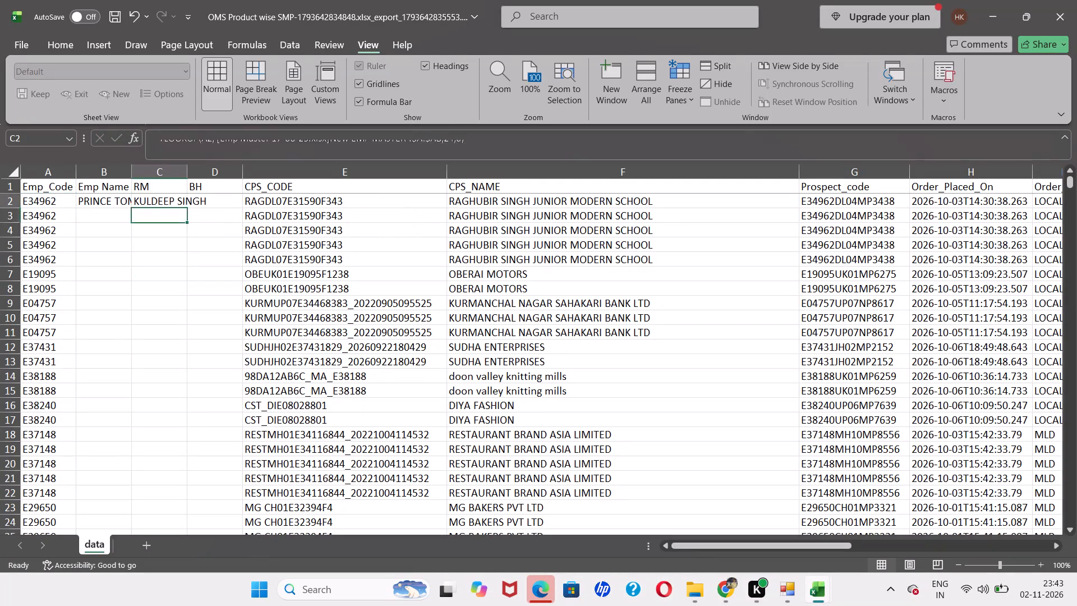
Reuse the same lookup formula in D2 under BH, with the column index set to 26.
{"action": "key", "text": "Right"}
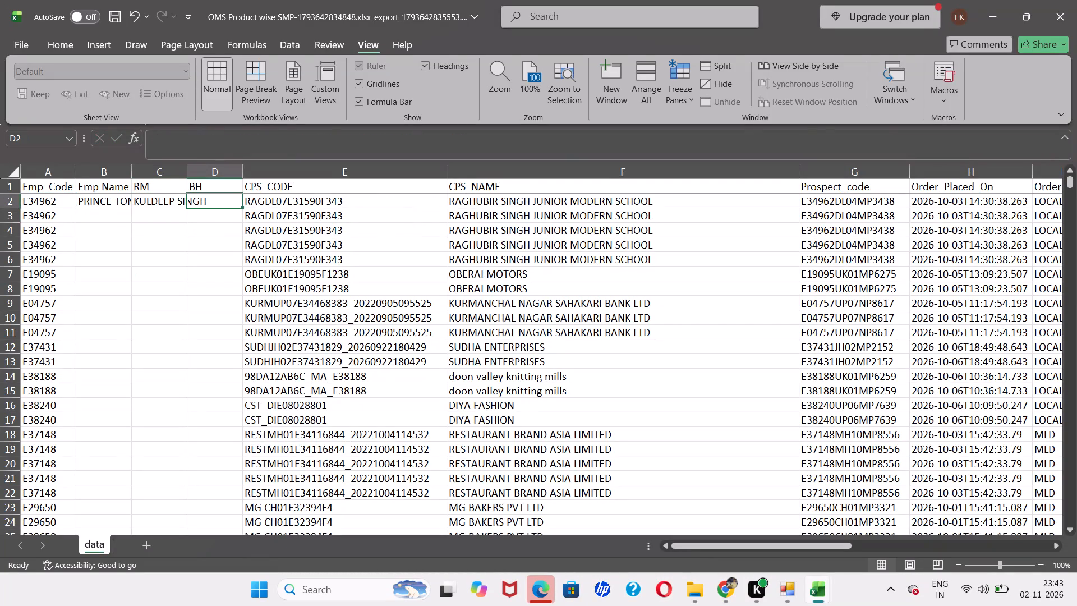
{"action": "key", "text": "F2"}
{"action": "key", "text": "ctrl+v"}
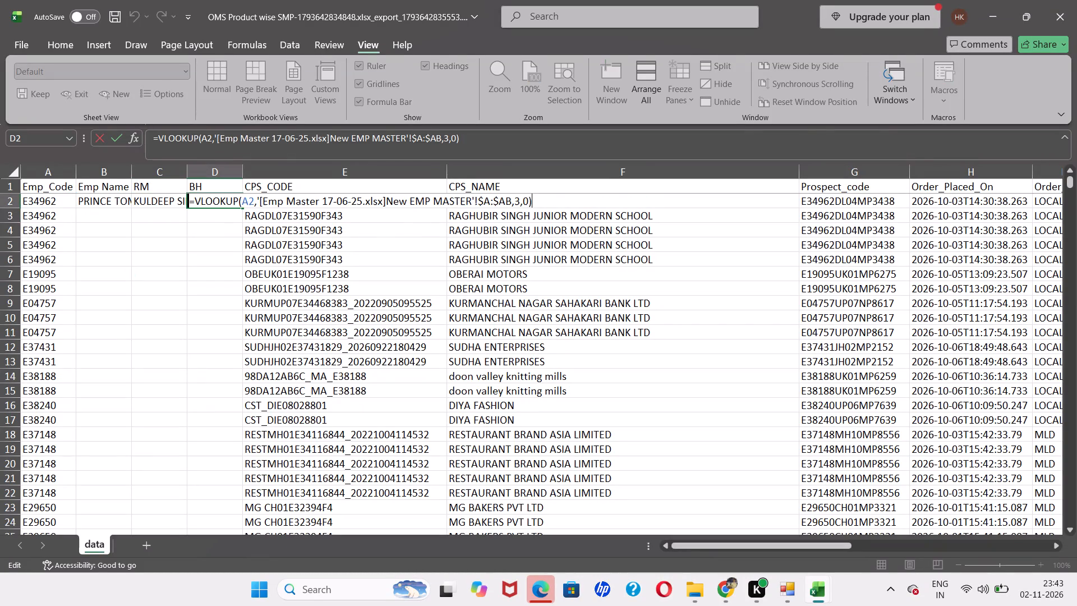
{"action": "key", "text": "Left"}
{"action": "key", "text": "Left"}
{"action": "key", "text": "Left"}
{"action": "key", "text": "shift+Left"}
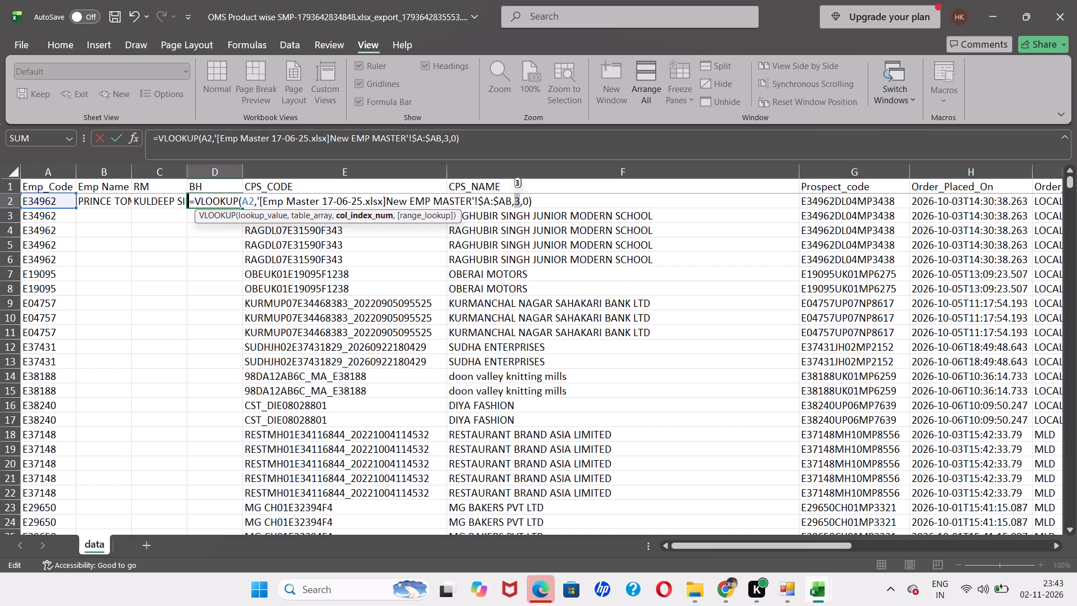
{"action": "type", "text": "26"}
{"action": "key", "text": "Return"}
Fill the Emp Name, RM and BH lookup formulas down to the last data row.
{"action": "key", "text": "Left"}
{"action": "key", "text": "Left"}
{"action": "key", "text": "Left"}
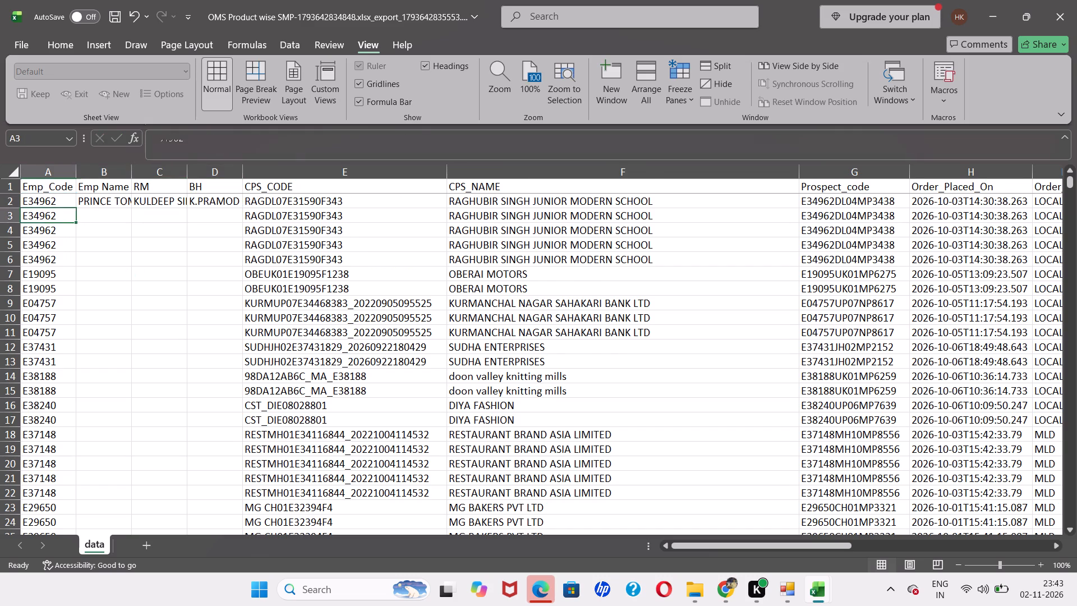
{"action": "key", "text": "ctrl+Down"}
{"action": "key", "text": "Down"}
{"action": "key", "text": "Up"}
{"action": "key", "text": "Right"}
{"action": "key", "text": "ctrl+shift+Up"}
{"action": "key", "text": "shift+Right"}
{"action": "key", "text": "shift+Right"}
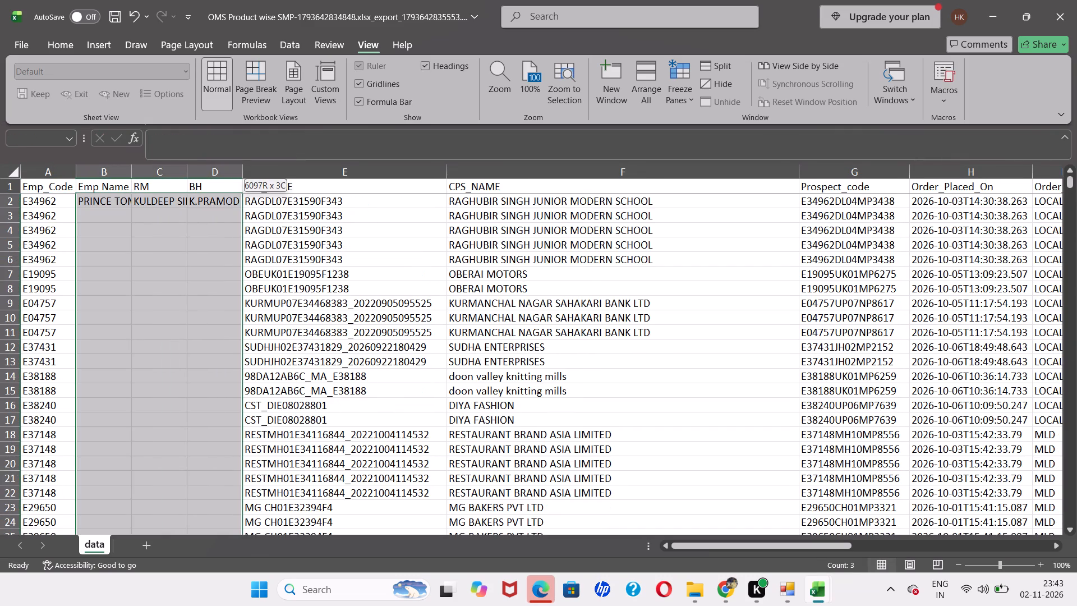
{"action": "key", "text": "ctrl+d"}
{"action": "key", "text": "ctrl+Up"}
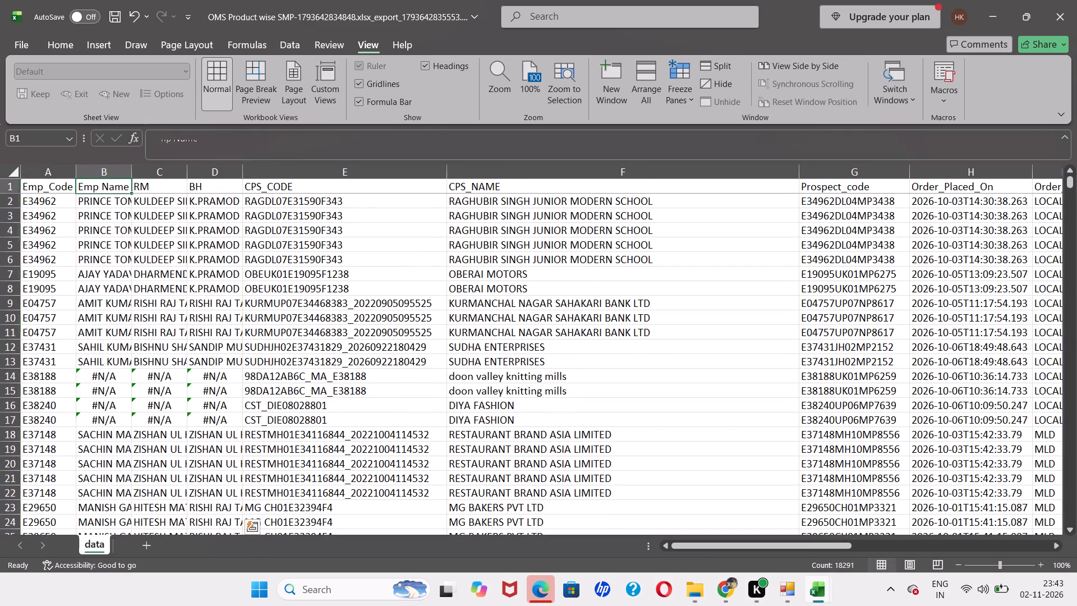
Turn on header filters and filter the Emp Name column by searching for # to isolate the #N/A rows.
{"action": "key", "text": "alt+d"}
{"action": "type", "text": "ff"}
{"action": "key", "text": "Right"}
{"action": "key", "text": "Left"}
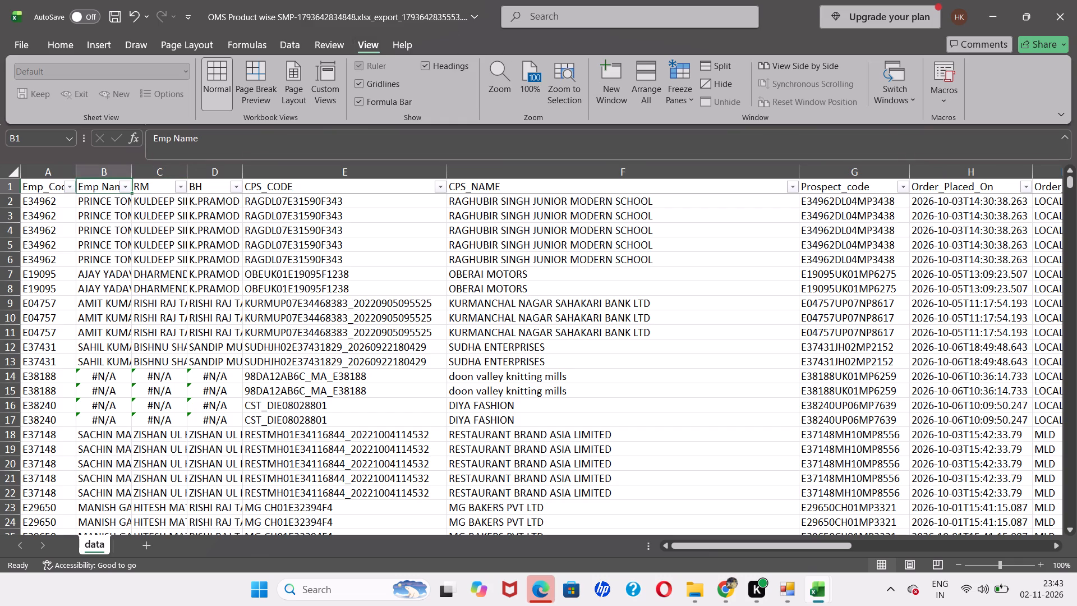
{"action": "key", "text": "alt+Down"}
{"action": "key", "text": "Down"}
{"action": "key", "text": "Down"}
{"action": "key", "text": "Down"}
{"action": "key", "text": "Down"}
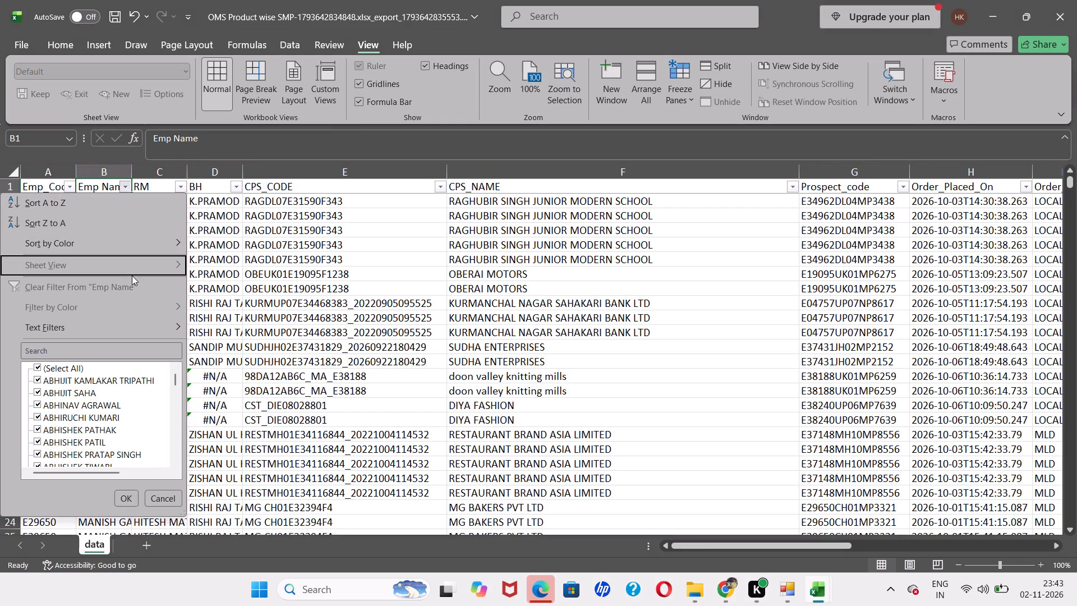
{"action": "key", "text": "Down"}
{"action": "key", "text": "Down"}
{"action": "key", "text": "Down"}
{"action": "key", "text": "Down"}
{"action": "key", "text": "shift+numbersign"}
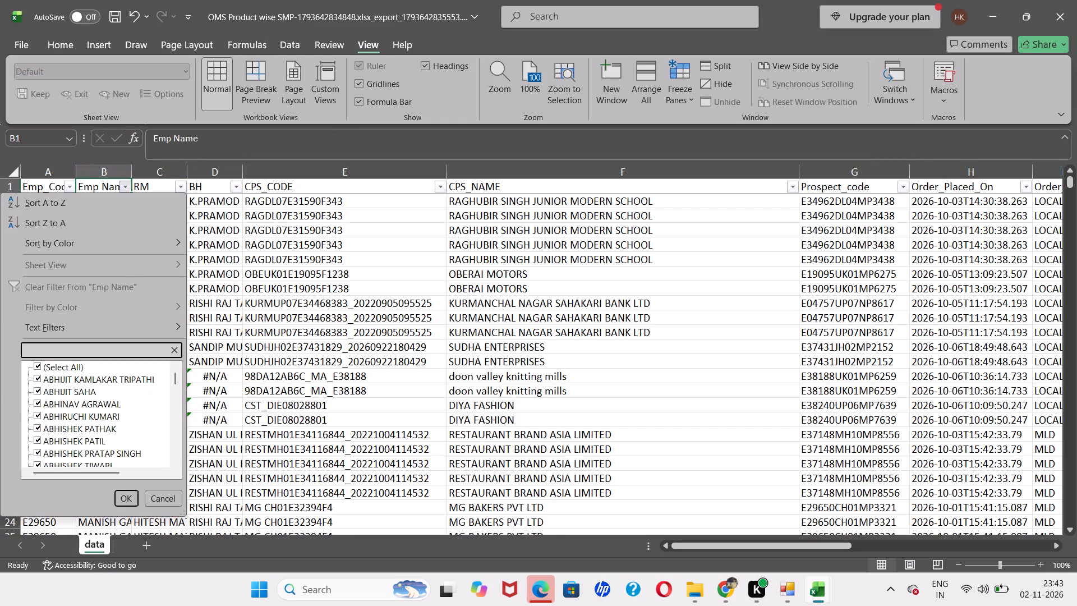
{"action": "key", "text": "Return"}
Delete all the filtered rows whose Emp Name is #N/A.
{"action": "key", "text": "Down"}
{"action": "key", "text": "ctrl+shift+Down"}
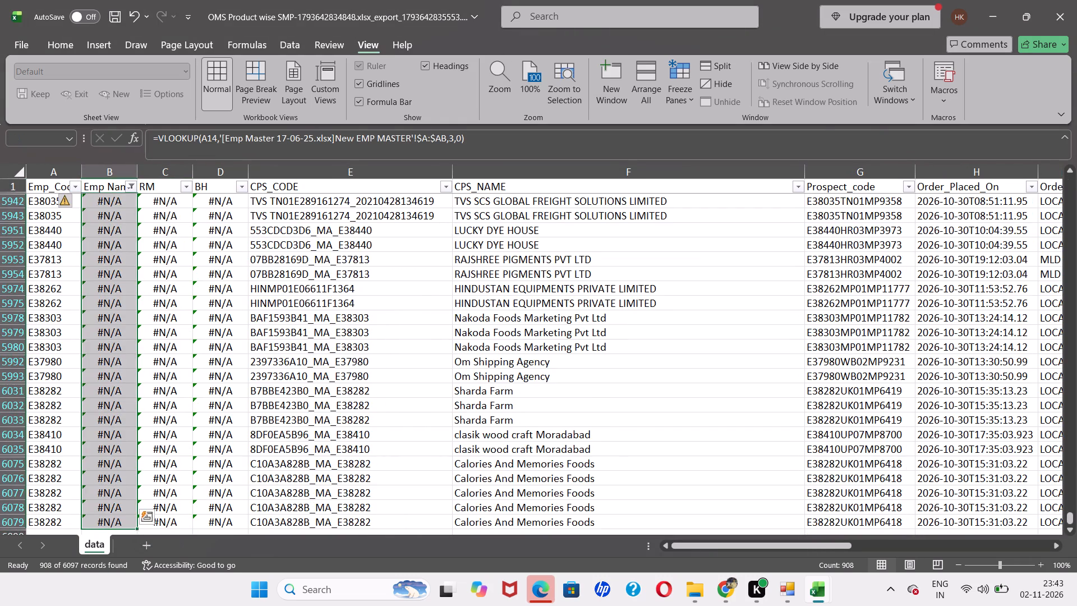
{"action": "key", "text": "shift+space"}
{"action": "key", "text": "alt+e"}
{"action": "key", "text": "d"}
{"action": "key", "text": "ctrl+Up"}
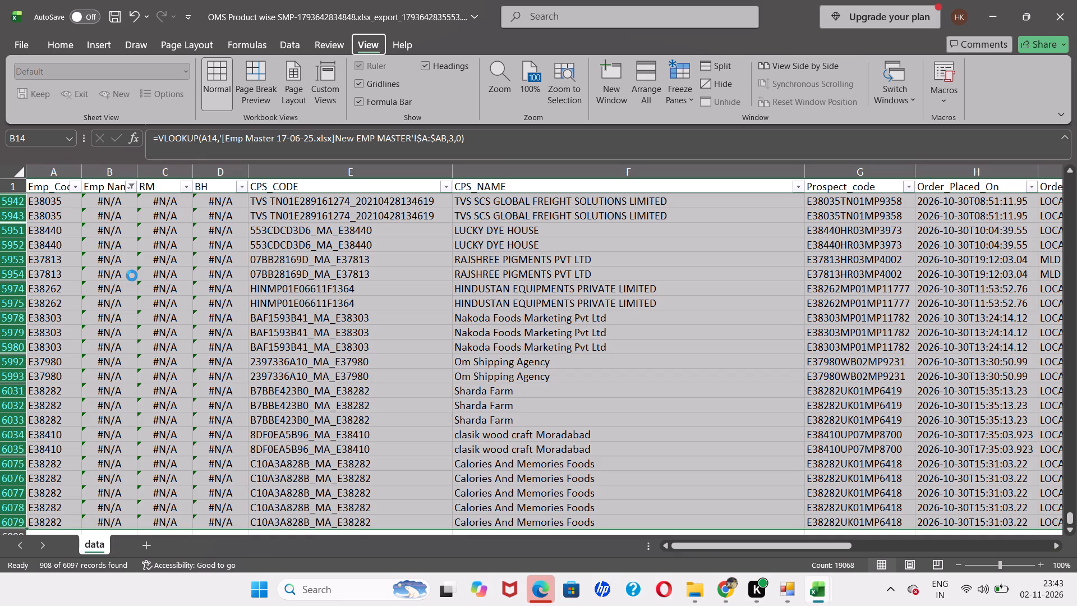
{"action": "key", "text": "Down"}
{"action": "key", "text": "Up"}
Clear the Emp Name filter to show all remaining records and check where the data ends.
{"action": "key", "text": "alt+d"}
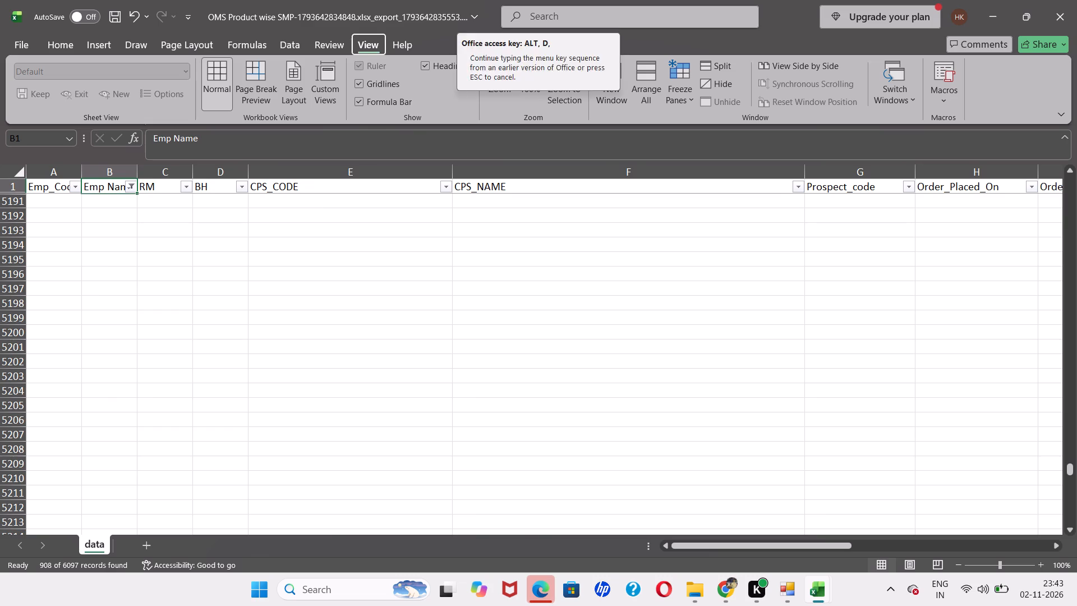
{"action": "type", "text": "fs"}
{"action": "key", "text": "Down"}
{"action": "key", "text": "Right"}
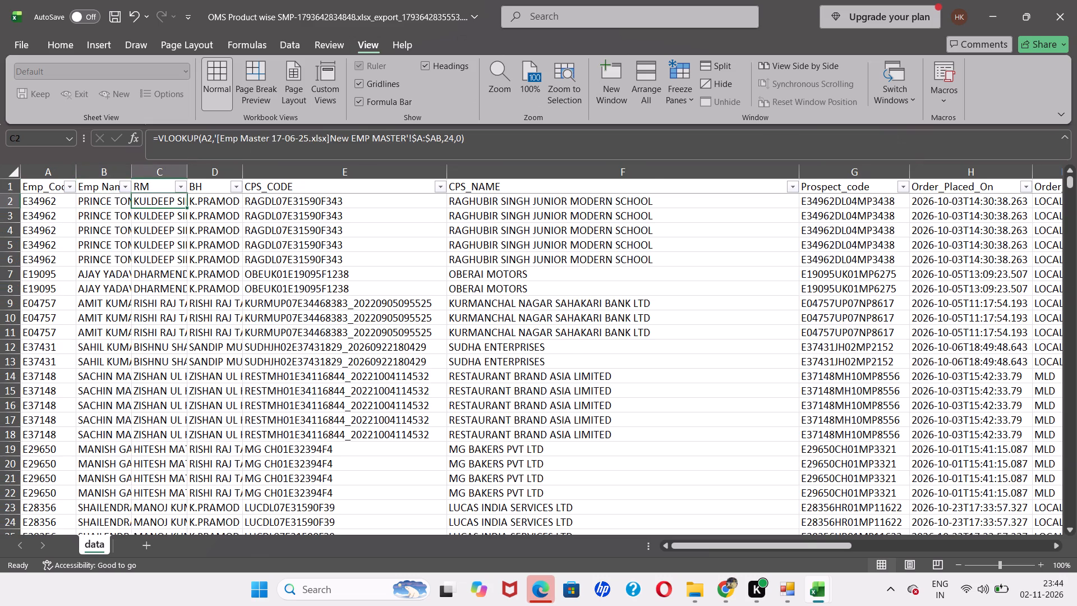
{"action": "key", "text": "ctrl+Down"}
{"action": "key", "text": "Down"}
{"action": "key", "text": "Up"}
Replace the lookup formulas in the Emp Name, RM and BH columns with their values using Paste Special.
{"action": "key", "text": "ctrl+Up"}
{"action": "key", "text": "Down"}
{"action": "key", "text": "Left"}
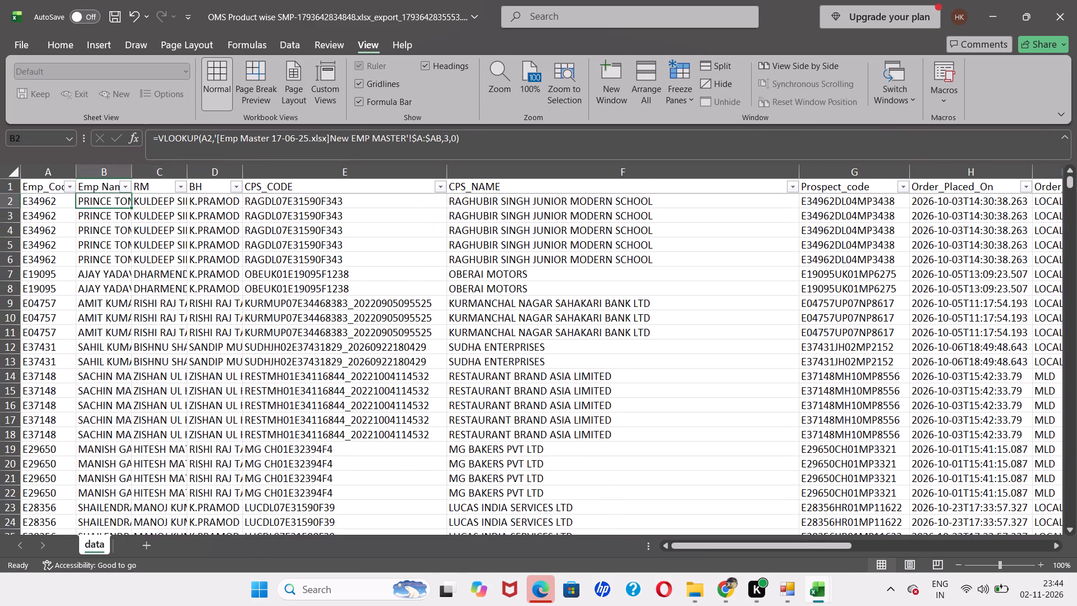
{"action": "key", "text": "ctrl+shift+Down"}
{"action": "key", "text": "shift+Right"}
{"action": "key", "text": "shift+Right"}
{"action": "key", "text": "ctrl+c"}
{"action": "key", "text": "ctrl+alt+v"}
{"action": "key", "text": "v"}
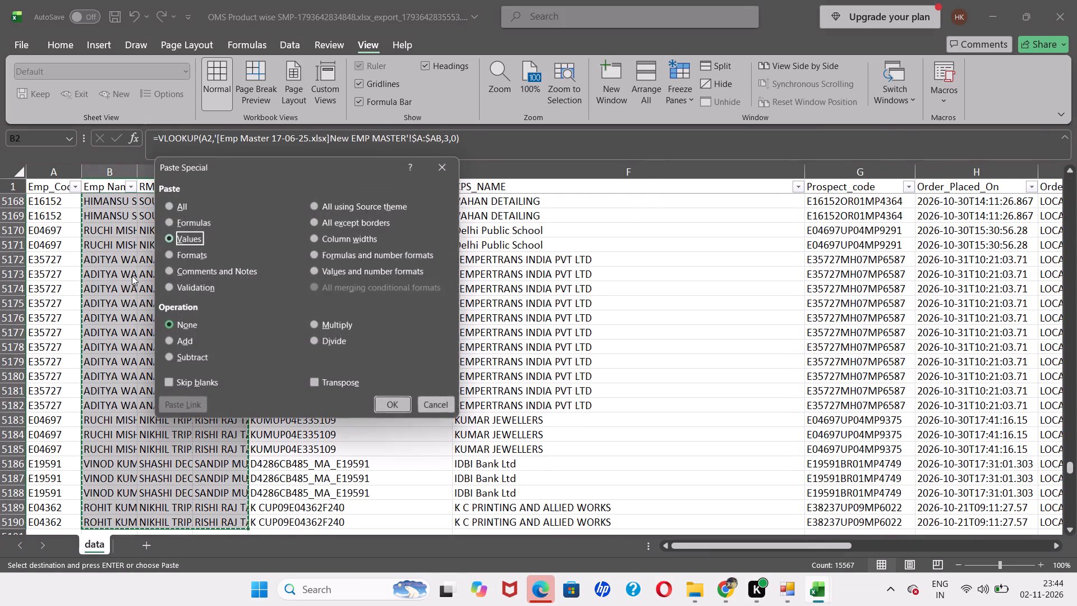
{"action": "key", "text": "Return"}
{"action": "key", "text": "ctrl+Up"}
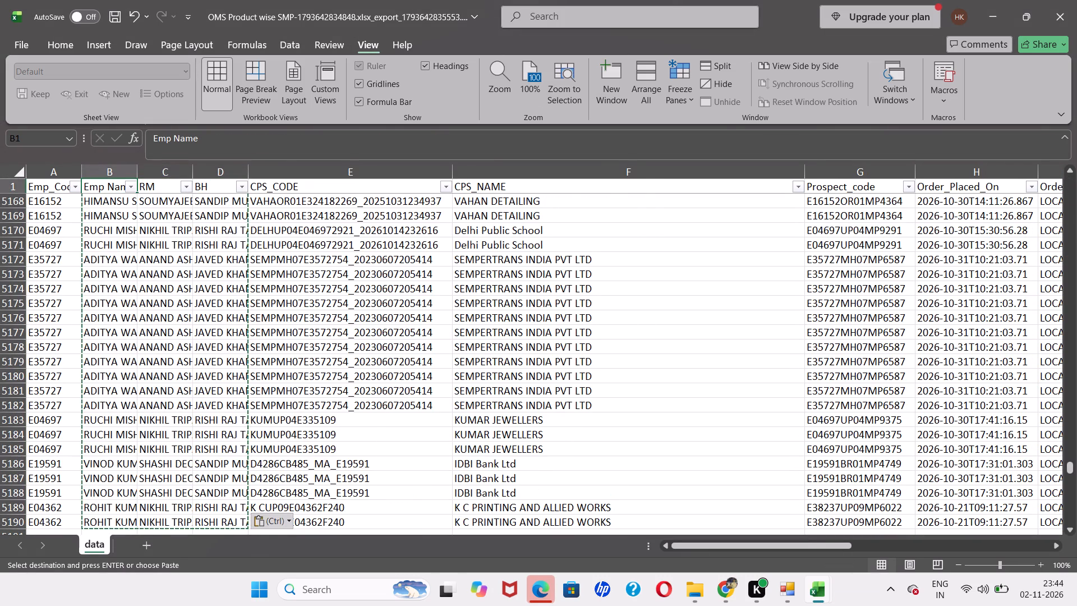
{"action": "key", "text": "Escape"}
Save the OMS Product wise SMP workbook.
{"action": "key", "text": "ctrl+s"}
Strip the time from all Order_Placed_On values by replacing t* with nothing.
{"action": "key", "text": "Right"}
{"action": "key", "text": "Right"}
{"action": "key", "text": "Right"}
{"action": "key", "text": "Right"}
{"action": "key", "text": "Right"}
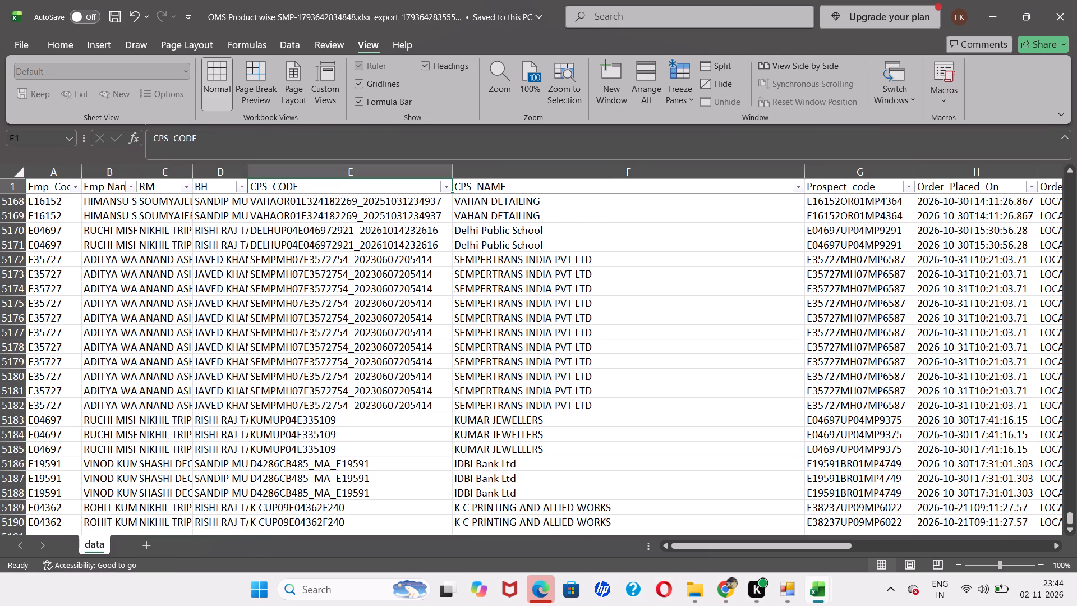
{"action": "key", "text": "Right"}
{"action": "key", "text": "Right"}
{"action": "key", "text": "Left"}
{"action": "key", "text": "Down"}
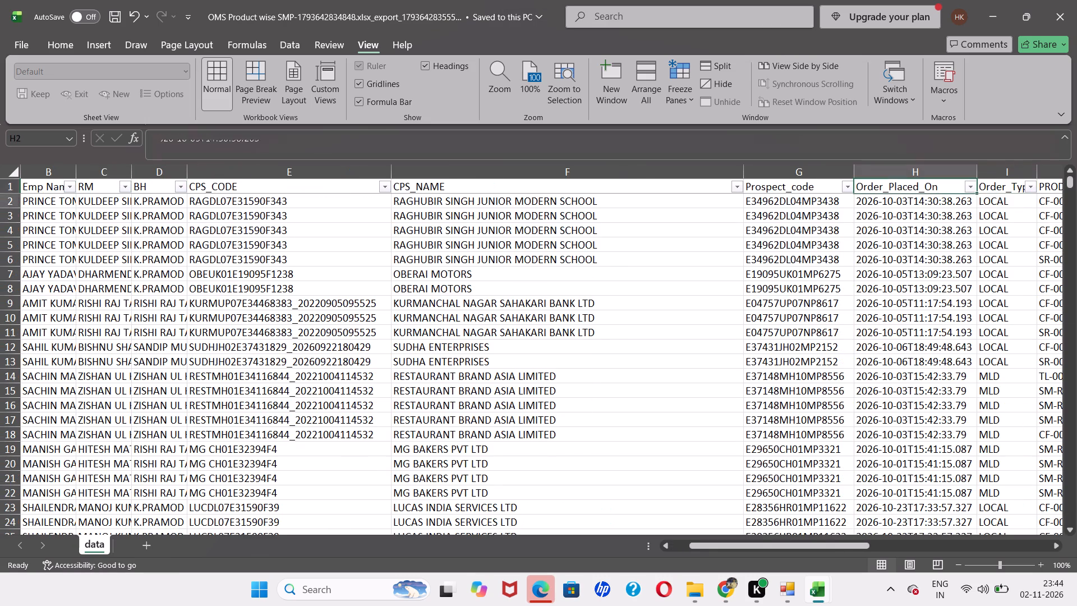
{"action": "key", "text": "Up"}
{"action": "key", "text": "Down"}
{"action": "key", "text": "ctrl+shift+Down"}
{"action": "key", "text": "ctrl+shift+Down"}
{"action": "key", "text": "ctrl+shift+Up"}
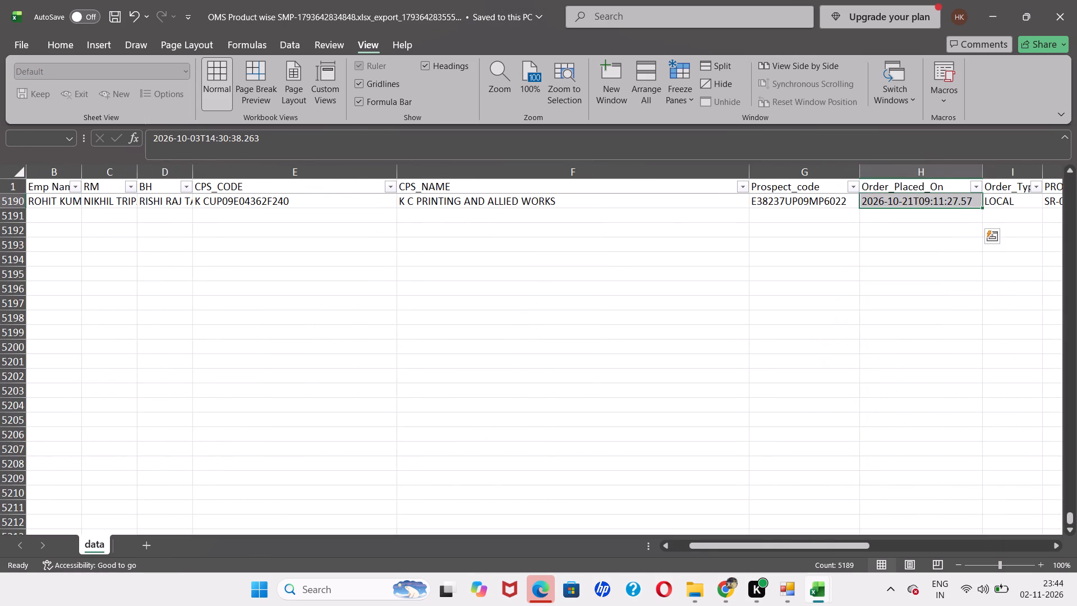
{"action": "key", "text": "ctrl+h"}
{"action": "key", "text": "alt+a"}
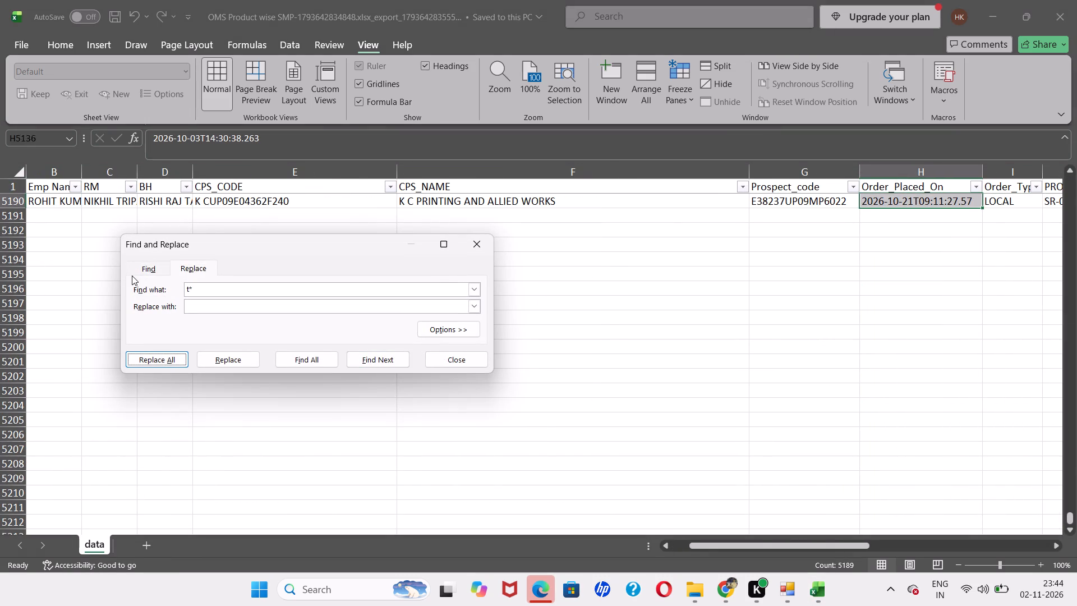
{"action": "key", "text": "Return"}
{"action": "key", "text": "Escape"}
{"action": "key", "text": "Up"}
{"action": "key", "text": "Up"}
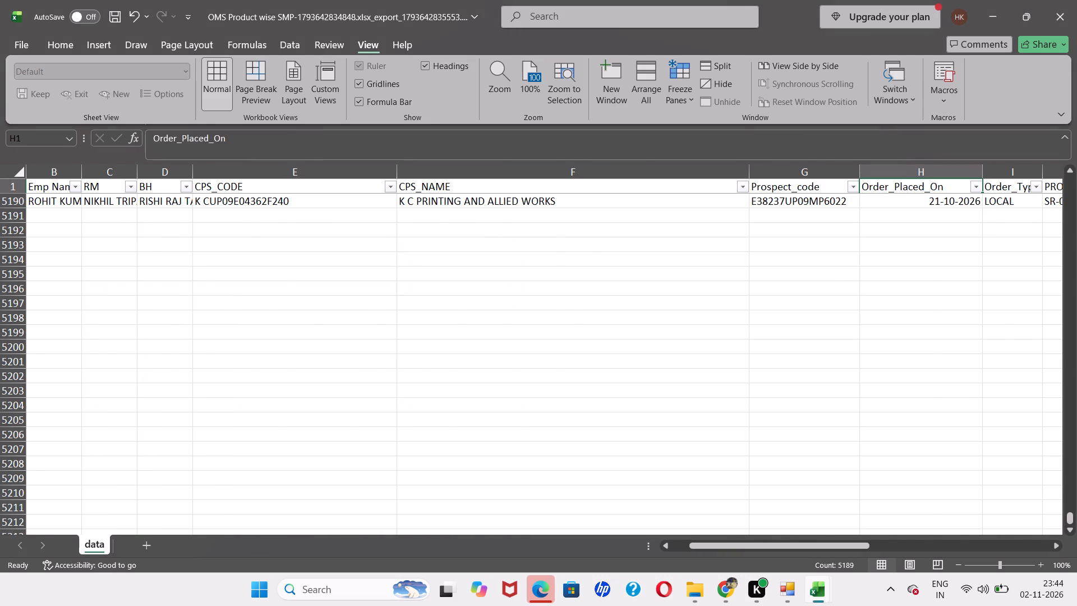
Review the remaining columns from Order_Type across to rm_status and return to the first column.
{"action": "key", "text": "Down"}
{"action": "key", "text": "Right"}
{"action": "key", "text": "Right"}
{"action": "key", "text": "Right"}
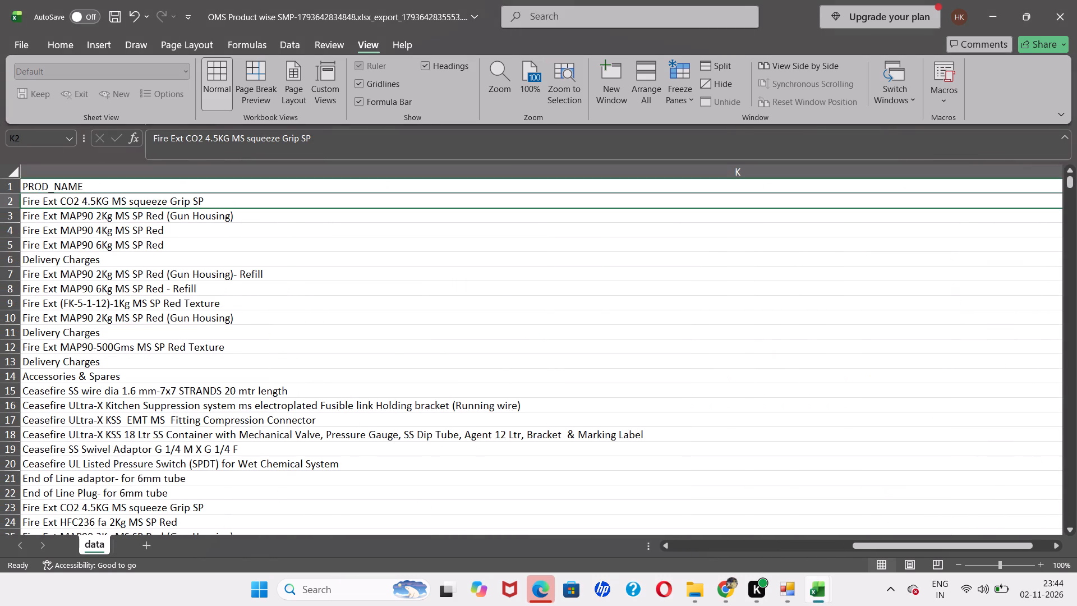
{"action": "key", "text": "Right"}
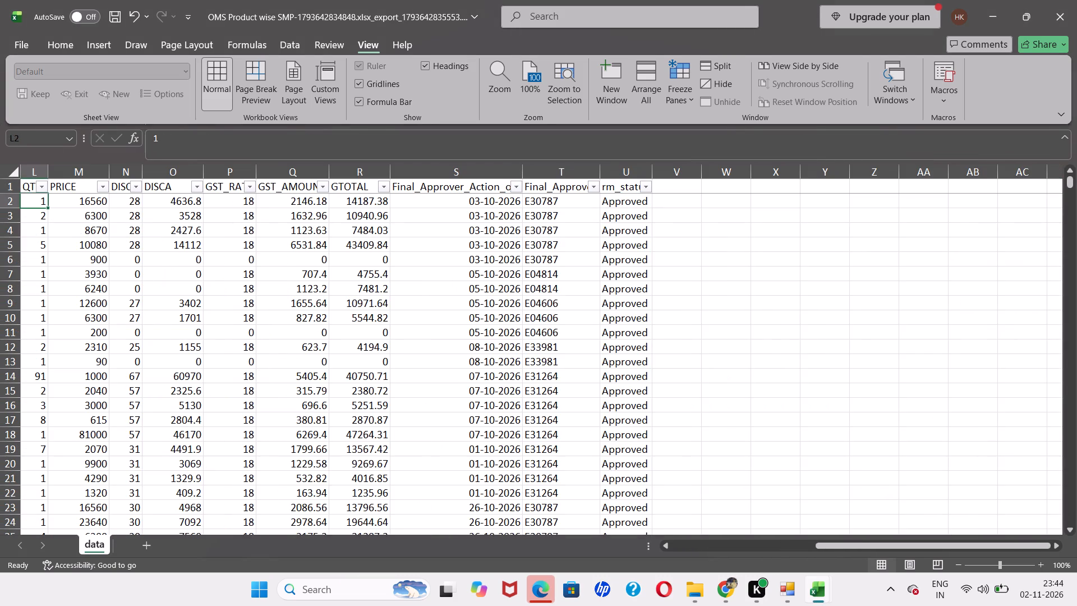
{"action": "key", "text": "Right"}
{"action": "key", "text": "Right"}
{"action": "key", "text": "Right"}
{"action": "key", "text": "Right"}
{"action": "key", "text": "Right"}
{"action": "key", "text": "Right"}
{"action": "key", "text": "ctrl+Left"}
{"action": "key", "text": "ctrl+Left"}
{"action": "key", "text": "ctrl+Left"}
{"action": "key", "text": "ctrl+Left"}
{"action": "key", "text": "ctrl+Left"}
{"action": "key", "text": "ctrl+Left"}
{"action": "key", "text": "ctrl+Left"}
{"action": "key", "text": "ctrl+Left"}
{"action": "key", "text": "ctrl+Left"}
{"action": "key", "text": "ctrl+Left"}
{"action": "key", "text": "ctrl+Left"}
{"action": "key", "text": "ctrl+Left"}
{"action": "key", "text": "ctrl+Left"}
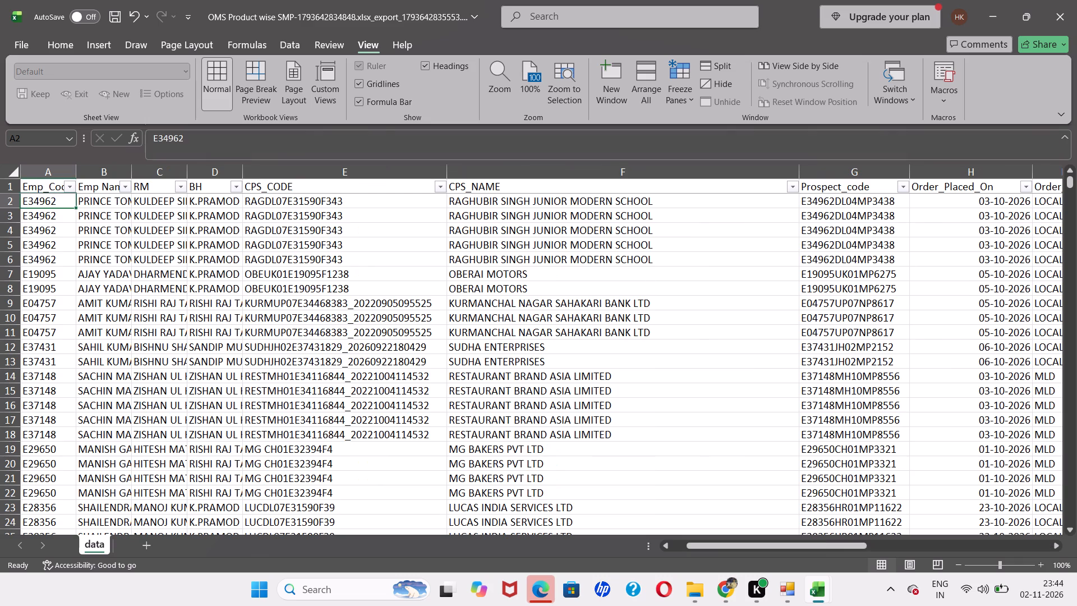
Examine which names are listed in the BH column's filter.
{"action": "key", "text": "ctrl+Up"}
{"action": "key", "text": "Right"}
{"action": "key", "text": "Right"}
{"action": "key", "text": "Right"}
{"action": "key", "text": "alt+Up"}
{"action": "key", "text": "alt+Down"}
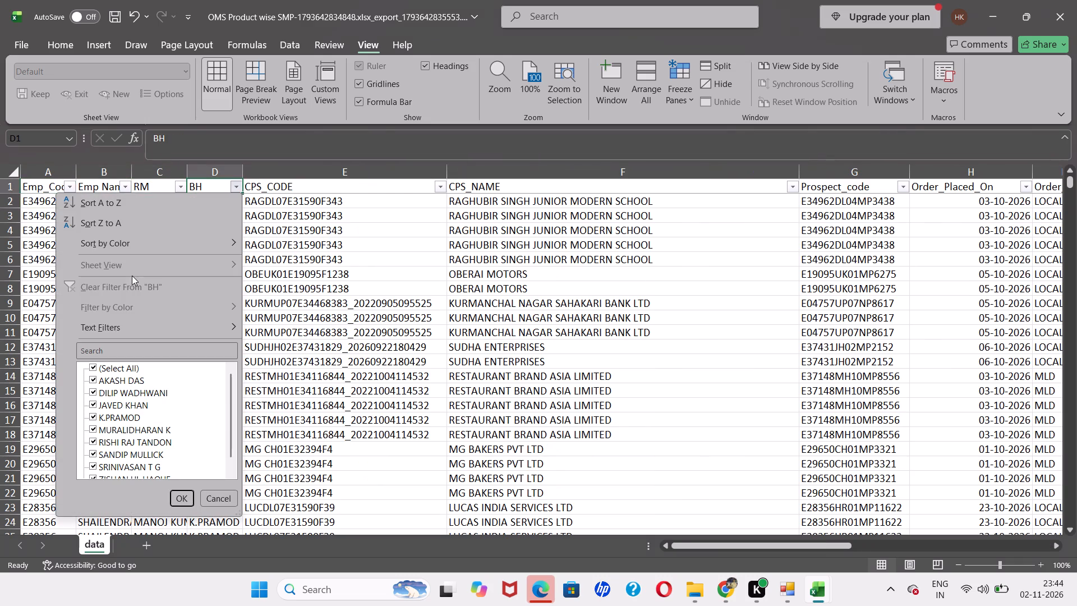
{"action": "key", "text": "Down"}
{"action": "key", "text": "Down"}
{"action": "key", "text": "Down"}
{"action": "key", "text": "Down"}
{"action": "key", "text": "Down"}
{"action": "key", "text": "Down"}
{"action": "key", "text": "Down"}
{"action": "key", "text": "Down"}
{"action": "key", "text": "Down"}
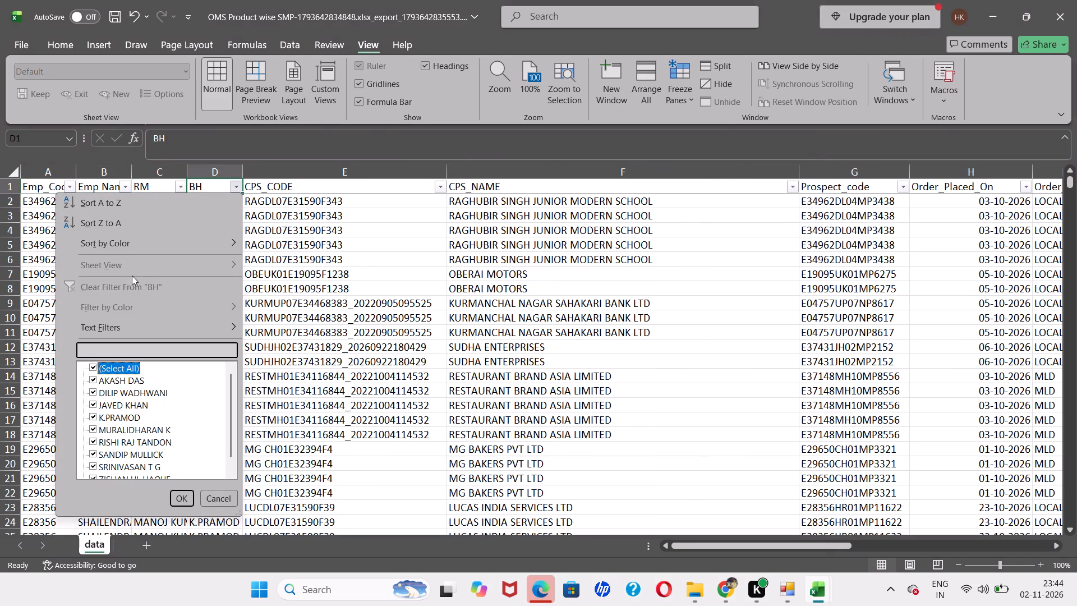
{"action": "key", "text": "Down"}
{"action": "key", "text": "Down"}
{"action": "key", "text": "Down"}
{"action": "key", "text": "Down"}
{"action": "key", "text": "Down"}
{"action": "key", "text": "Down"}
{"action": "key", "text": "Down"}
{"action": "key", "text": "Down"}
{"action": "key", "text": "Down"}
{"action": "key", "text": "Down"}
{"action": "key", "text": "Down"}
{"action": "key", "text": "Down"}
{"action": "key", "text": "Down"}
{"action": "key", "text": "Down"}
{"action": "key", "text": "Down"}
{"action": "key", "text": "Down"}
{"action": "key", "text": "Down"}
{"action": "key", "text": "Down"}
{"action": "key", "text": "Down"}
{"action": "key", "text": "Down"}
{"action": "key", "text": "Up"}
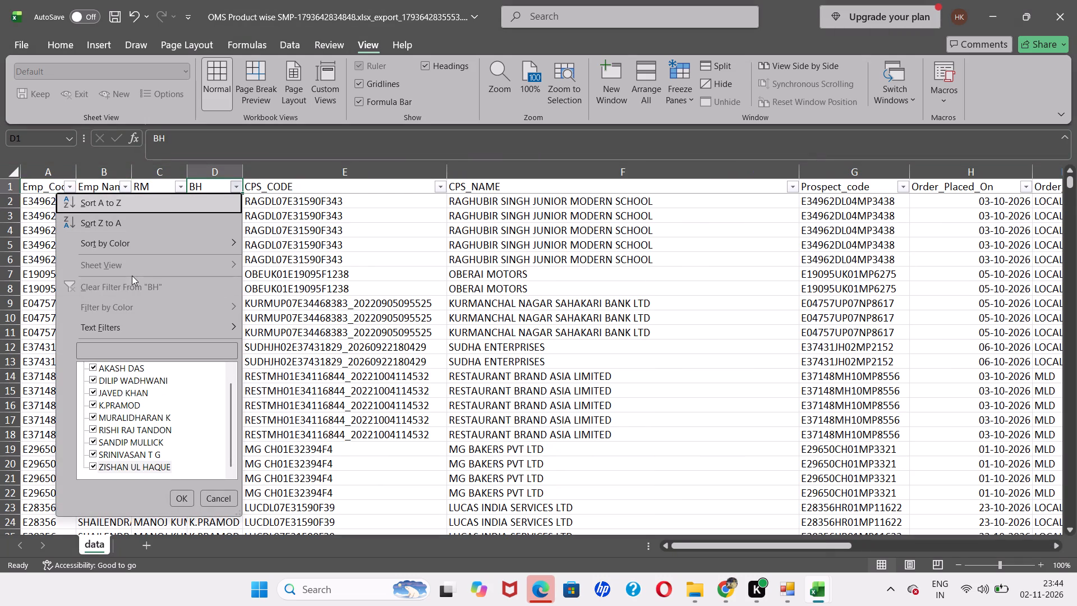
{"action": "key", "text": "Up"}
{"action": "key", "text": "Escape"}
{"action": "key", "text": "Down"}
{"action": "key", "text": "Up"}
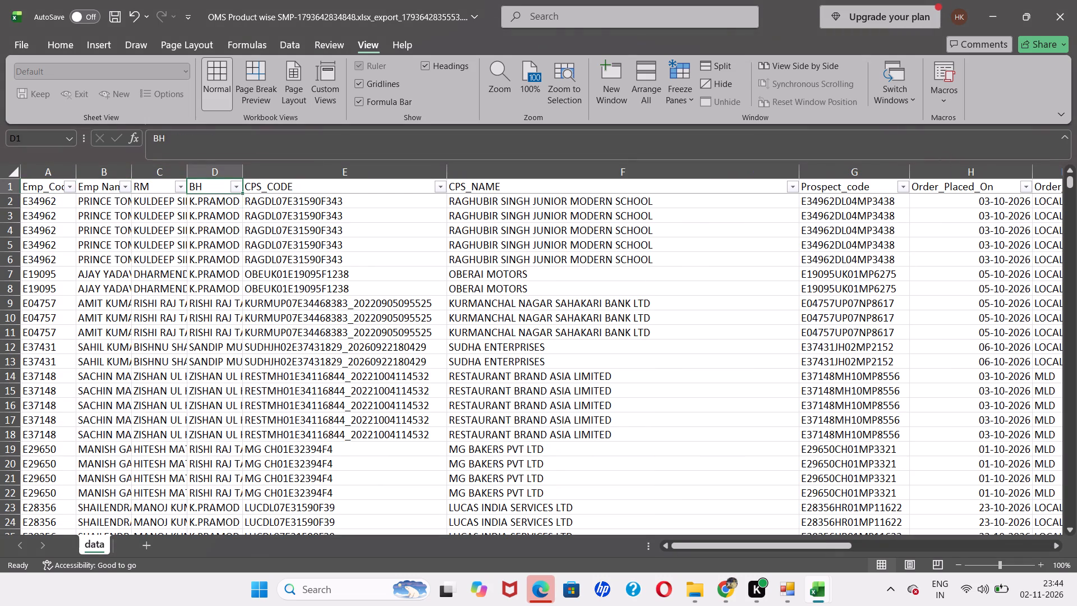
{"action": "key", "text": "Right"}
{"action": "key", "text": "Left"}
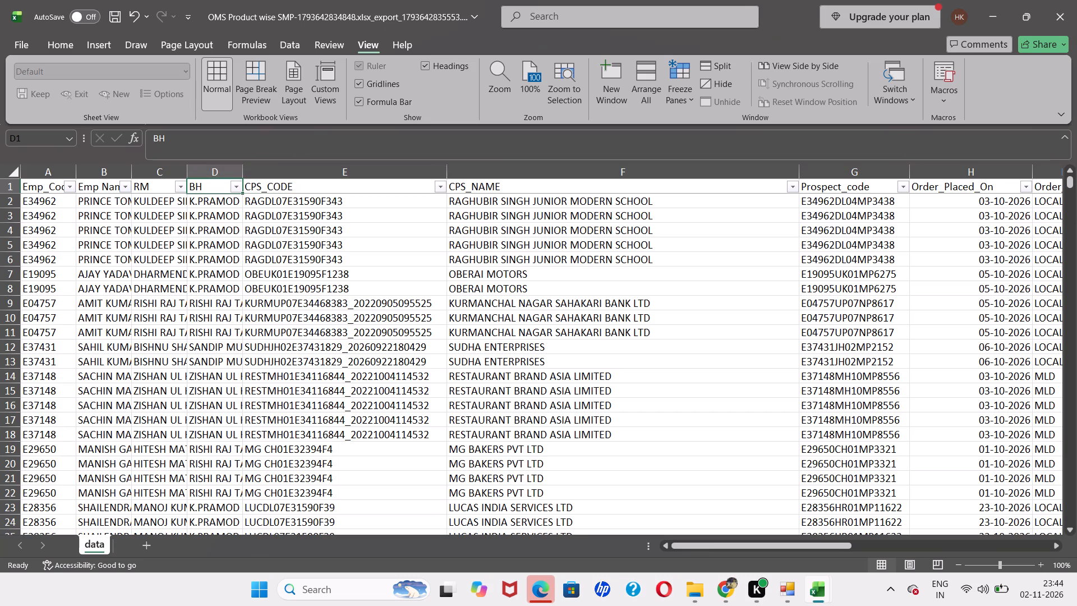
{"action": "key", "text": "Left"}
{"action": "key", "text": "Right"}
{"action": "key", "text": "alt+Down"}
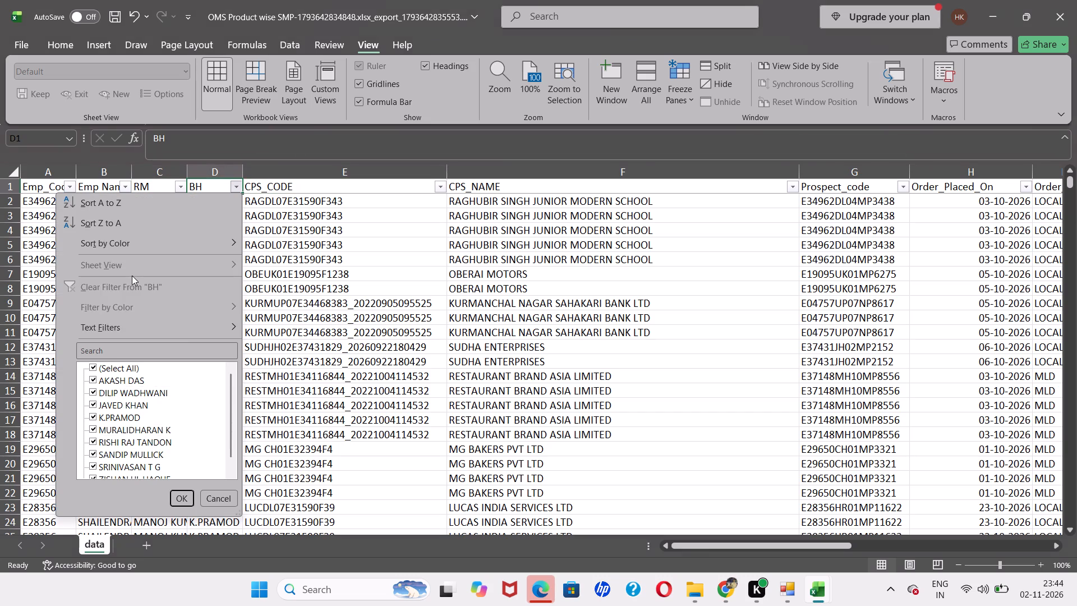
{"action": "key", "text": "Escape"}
Insert a new column between BH and CPS_CODE and head it HOD.
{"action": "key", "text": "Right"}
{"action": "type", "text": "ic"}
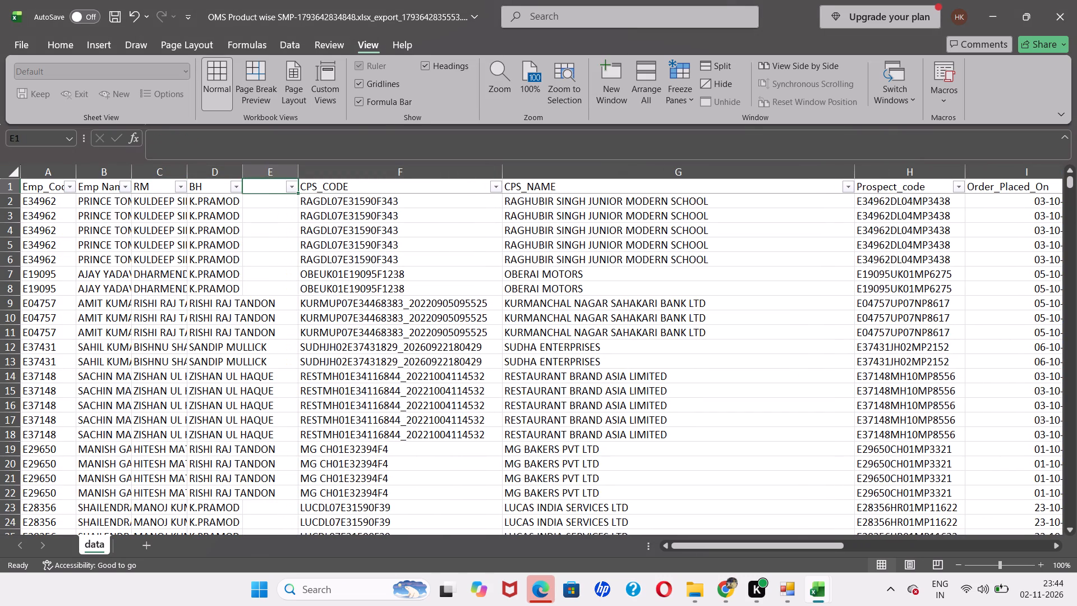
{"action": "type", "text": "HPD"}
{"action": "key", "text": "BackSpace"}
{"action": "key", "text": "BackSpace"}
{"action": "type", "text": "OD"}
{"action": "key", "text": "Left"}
Save the OMS Product wise SMP workbook.
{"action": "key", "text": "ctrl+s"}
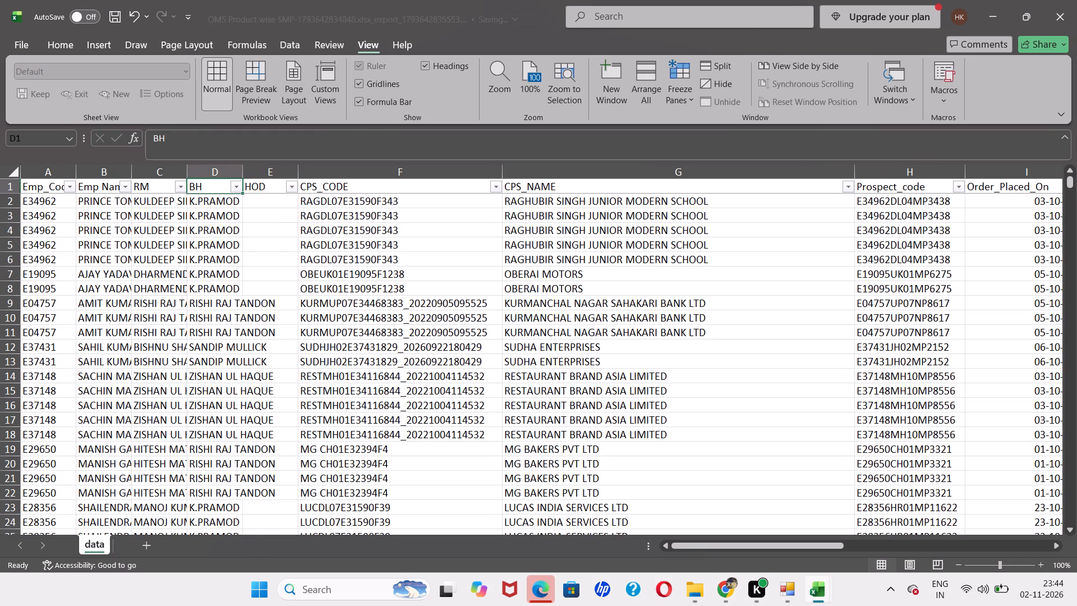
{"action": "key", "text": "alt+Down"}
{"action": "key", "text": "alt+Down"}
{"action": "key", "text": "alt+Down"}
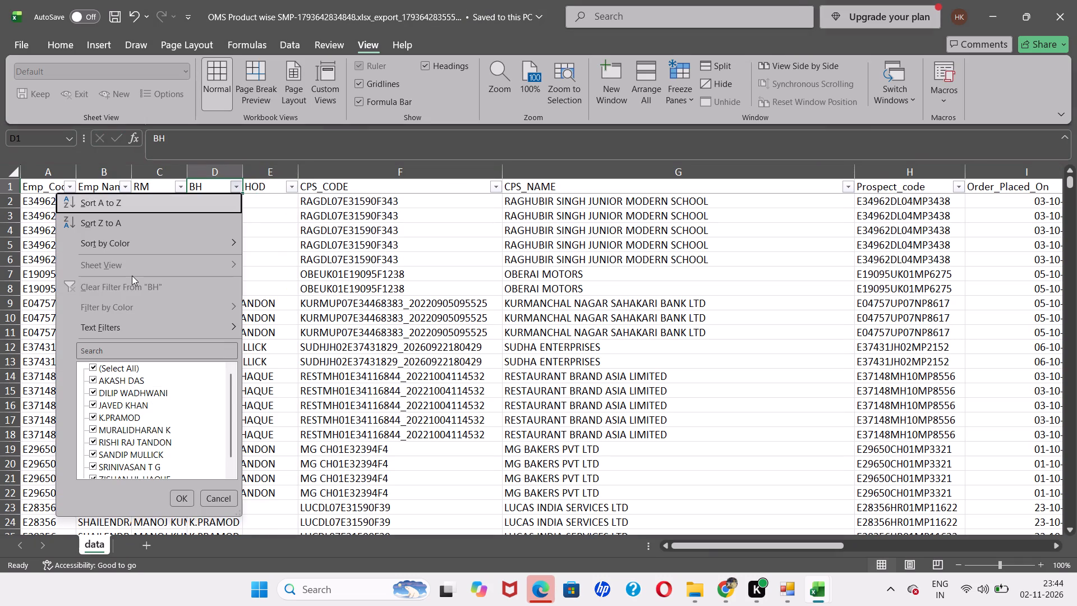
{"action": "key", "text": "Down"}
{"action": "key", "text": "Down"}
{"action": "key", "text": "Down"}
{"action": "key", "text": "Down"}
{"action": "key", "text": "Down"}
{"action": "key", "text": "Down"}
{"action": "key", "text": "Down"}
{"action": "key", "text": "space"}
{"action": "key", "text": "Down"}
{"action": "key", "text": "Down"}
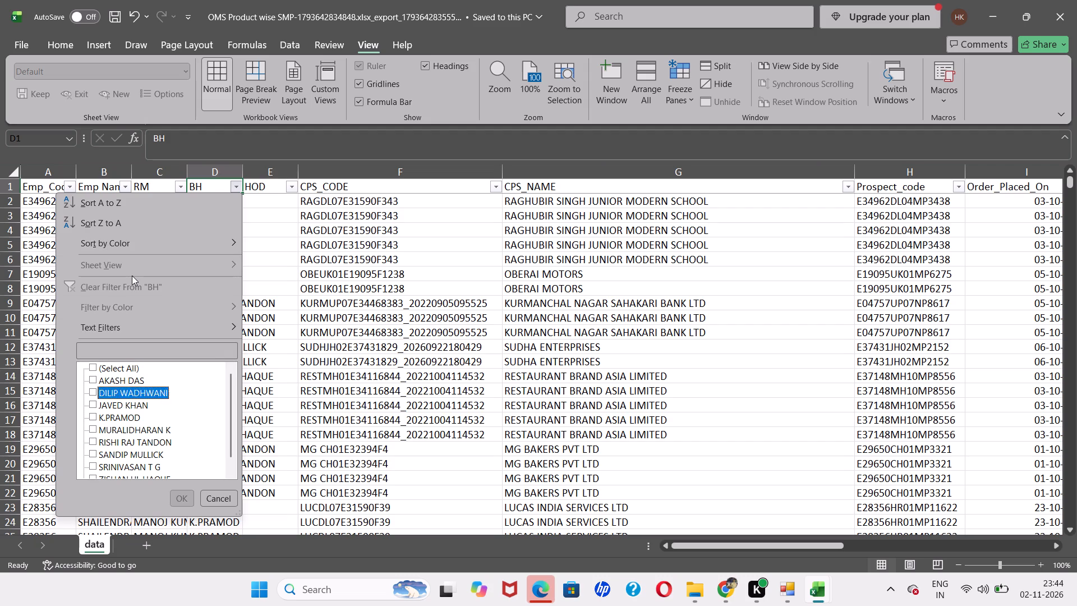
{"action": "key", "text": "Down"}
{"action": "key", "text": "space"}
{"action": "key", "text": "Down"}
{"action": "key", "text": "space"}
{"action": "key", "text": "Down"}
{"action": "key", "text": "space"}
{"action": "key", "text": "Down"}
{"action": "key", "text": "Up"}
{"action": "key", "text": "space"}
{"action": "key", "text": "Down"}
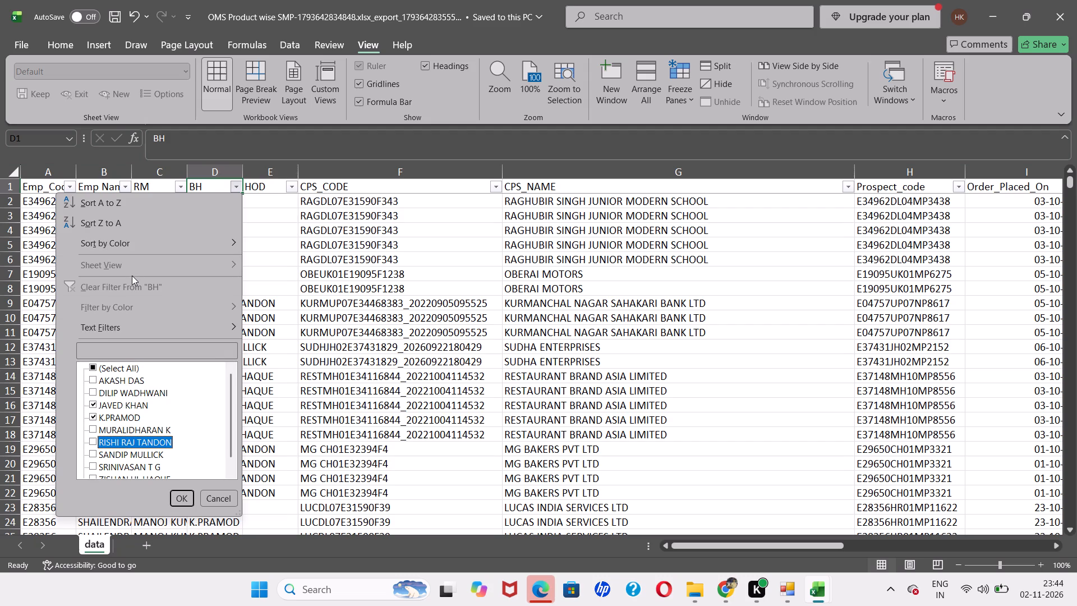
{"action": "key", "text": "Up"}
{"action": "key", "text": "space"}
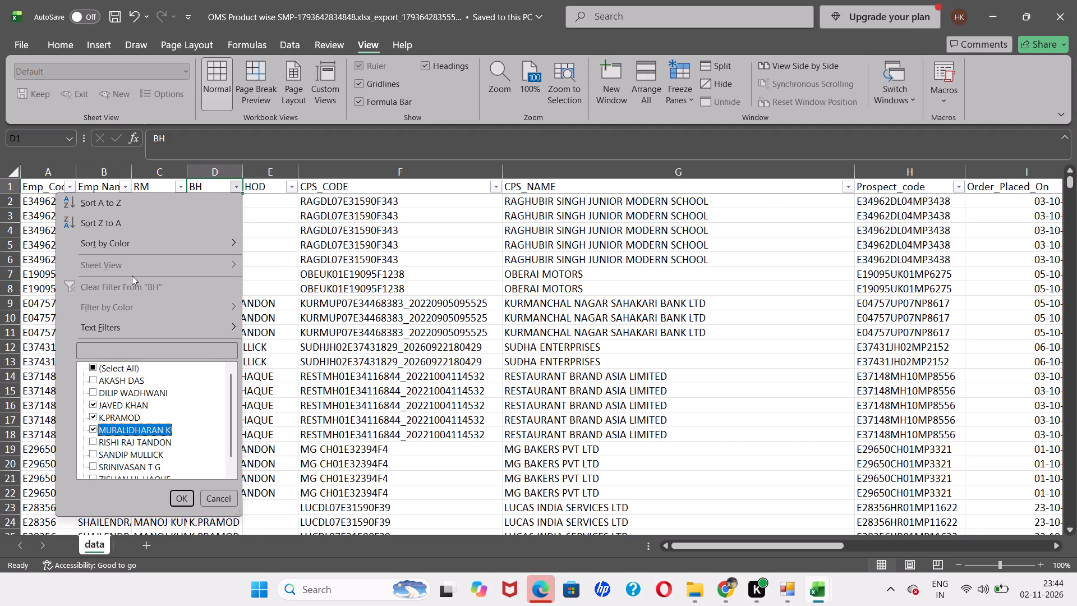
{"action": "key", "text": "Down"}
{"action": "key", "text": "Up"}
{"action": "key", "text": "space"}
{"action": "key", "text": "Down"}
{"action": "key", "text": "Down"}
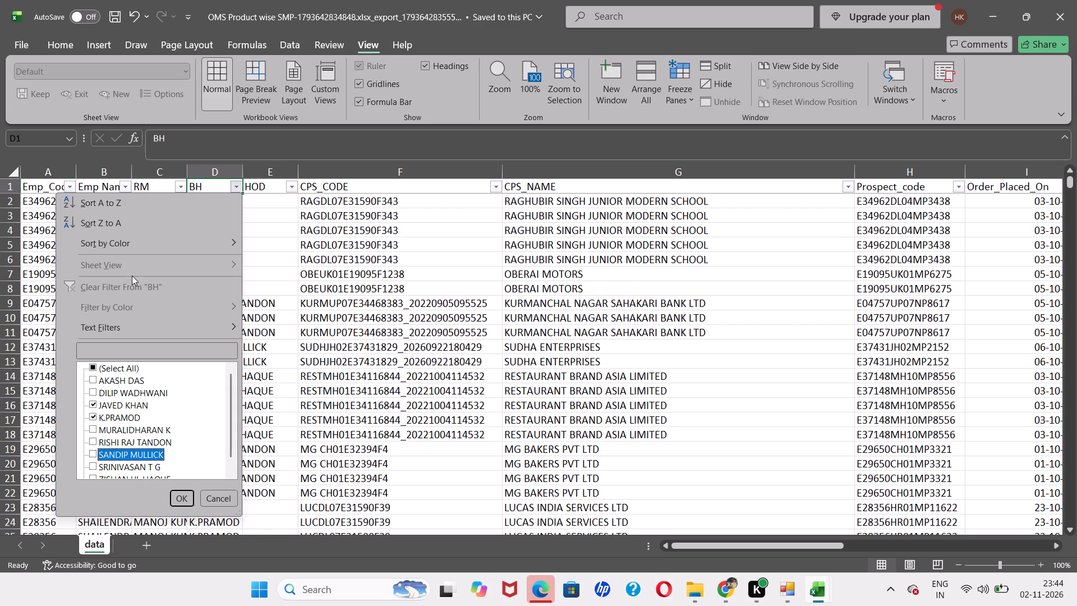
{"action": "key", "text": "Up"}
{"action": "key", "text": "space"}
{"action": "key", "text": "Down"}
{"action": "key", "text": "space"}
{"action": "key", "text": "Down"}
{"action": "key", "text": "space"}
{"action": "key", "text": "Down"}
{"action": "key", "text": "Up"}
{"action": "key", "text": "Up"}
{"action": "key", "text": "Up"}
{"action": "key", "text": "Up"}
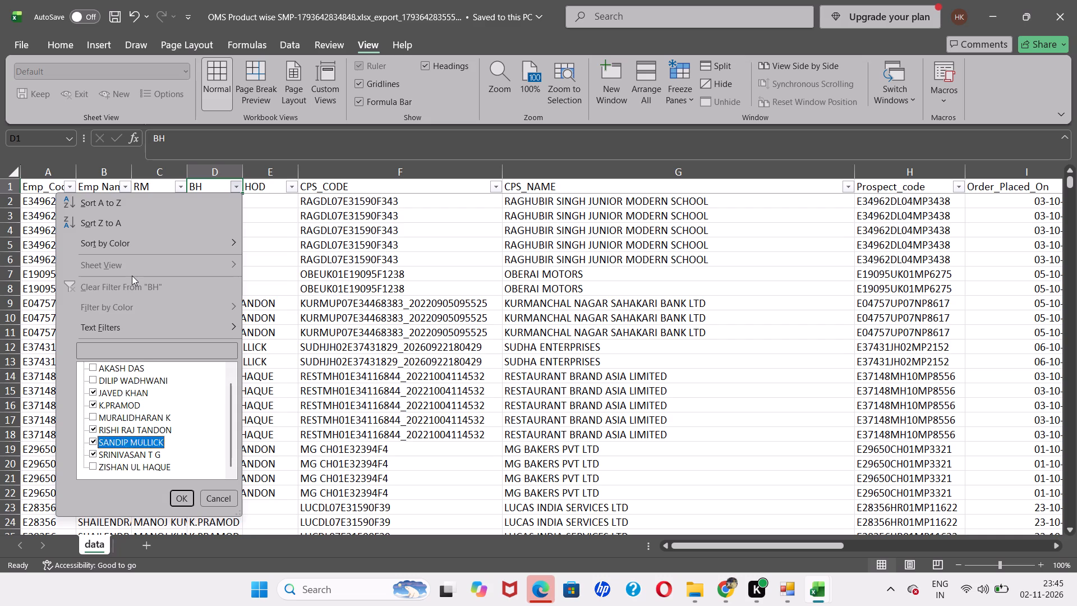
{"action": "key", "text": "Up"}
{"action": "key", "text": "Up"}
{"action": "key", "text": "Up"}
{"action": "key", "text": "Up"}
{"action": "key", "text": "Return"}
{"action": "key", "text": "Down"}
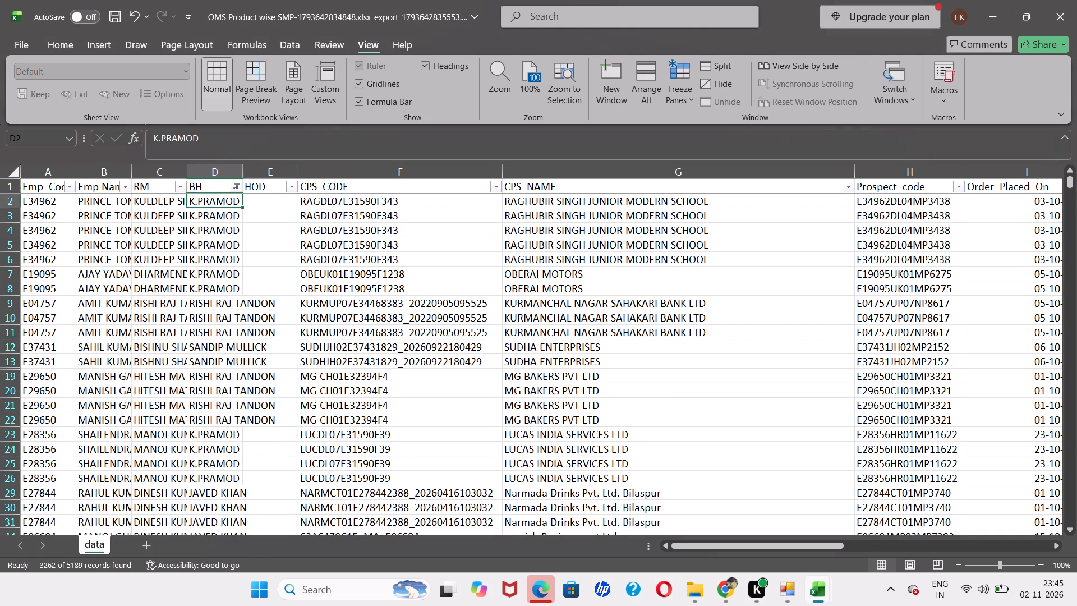
Enter the department head's name (Pawan) in the HOD column and fill it down all the filtered rows.
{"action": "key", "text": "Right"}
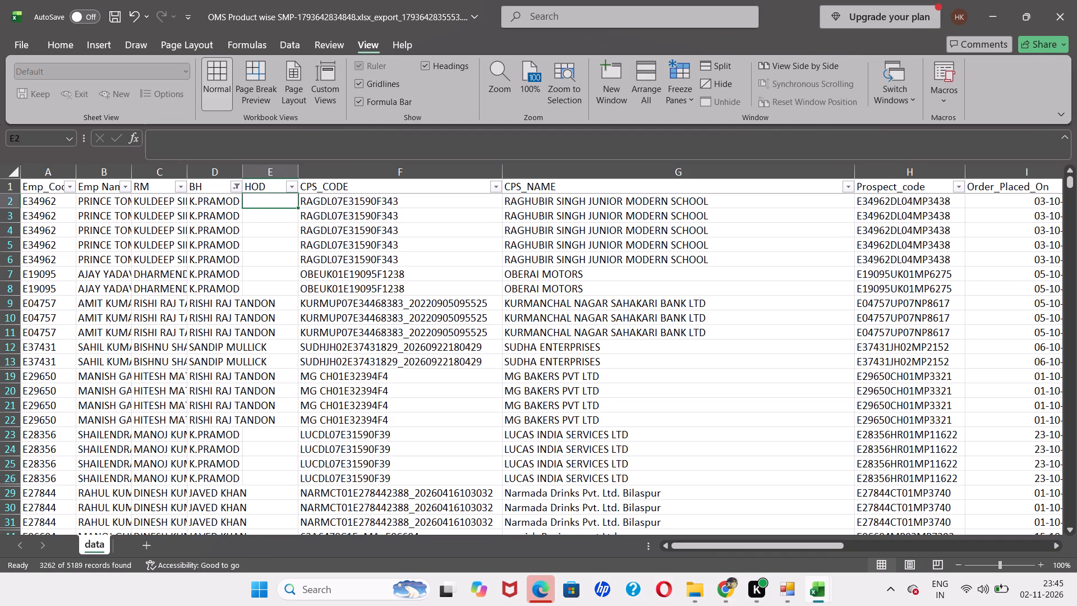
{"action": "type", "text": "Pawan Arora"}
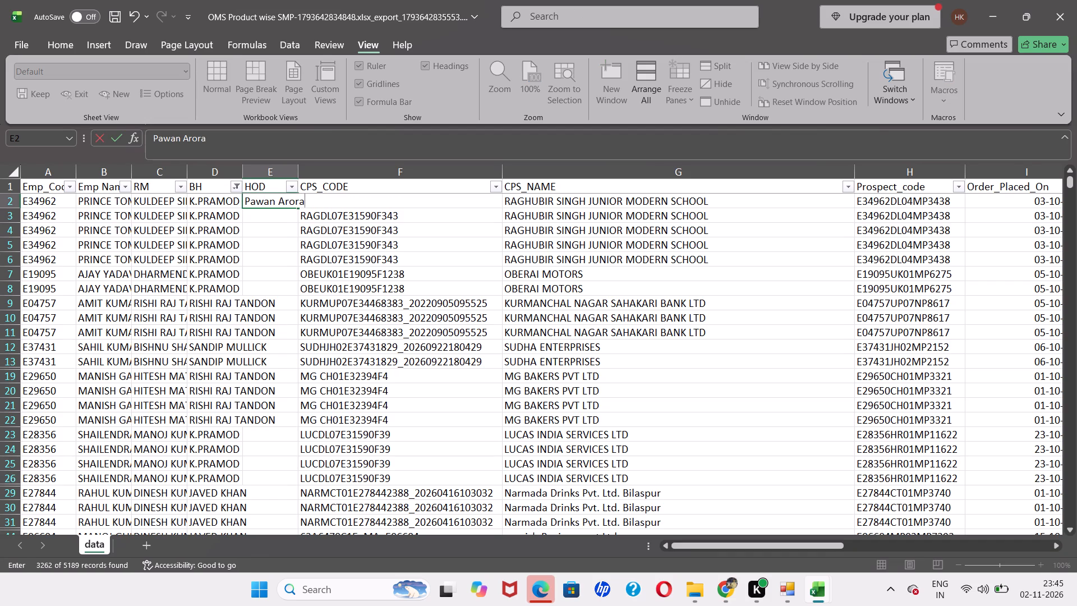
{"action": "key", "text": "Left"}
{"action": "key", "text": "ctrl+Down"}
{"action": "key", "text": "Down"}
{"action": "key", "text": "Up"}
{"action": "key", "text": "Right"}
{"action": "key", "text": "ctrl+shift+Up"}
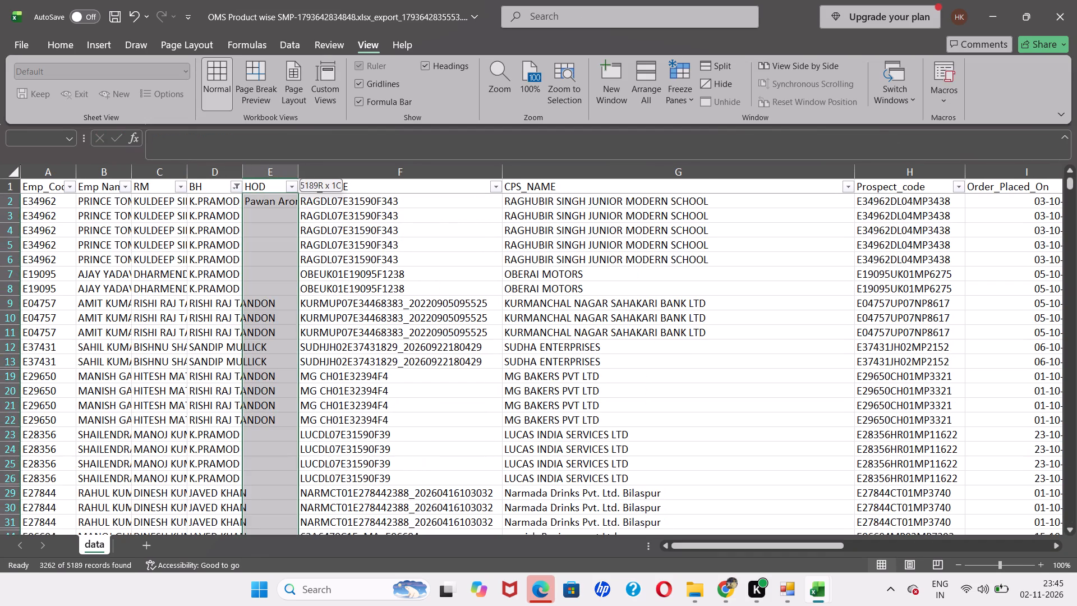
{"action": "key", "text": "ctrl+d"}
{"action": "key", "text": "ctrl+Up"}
Clear the current filter and filter the BH column to only the Akash and Dilip entries.
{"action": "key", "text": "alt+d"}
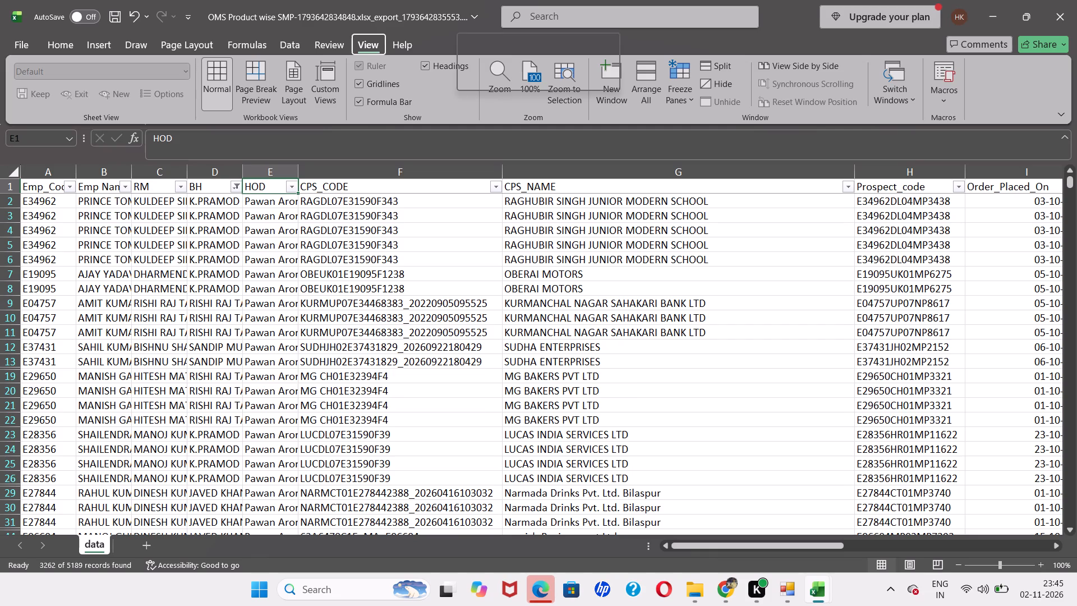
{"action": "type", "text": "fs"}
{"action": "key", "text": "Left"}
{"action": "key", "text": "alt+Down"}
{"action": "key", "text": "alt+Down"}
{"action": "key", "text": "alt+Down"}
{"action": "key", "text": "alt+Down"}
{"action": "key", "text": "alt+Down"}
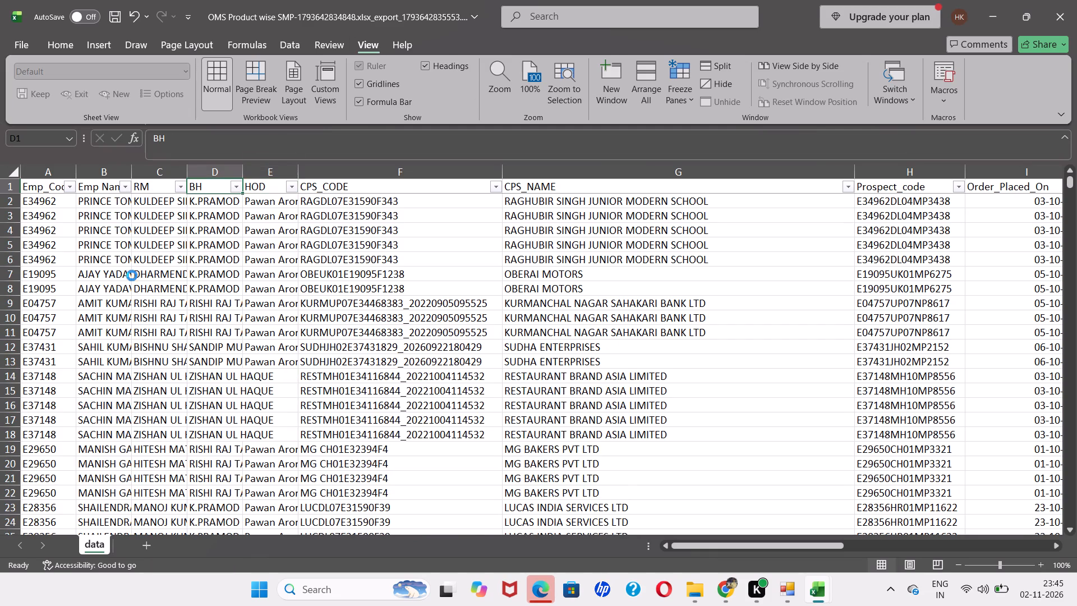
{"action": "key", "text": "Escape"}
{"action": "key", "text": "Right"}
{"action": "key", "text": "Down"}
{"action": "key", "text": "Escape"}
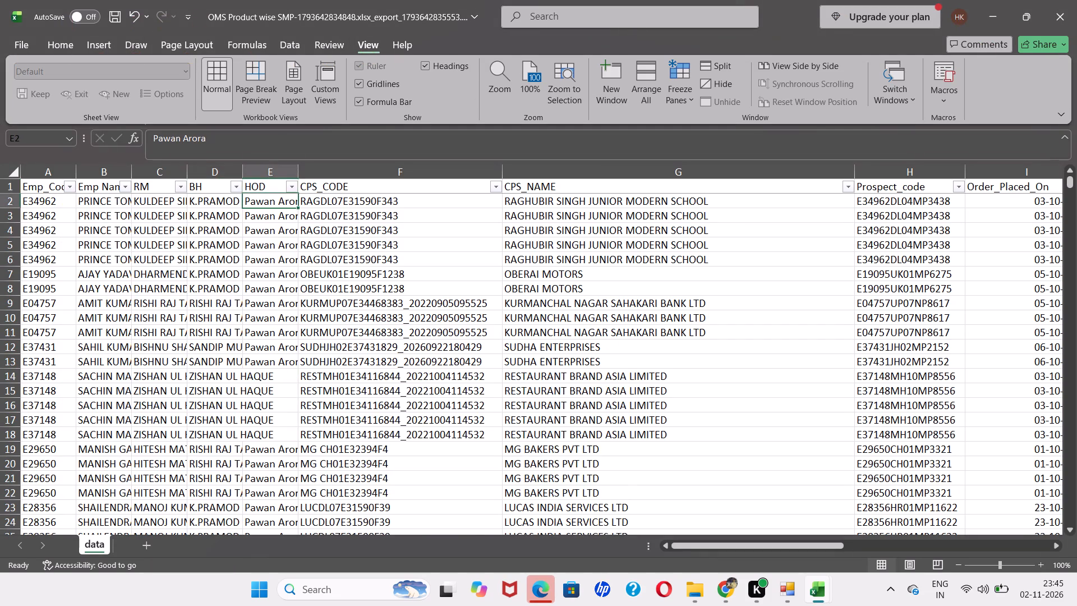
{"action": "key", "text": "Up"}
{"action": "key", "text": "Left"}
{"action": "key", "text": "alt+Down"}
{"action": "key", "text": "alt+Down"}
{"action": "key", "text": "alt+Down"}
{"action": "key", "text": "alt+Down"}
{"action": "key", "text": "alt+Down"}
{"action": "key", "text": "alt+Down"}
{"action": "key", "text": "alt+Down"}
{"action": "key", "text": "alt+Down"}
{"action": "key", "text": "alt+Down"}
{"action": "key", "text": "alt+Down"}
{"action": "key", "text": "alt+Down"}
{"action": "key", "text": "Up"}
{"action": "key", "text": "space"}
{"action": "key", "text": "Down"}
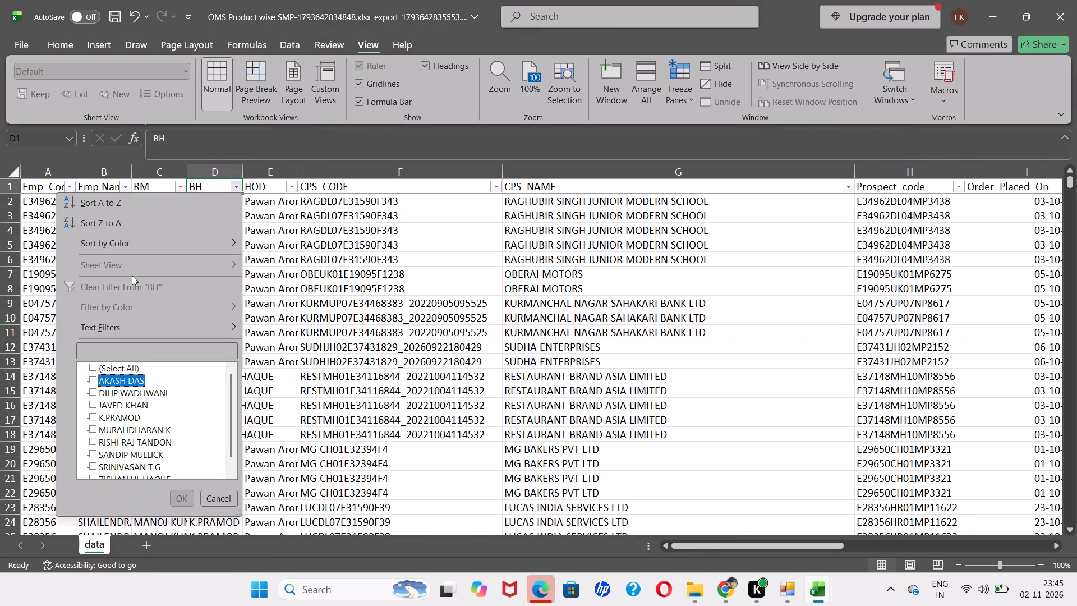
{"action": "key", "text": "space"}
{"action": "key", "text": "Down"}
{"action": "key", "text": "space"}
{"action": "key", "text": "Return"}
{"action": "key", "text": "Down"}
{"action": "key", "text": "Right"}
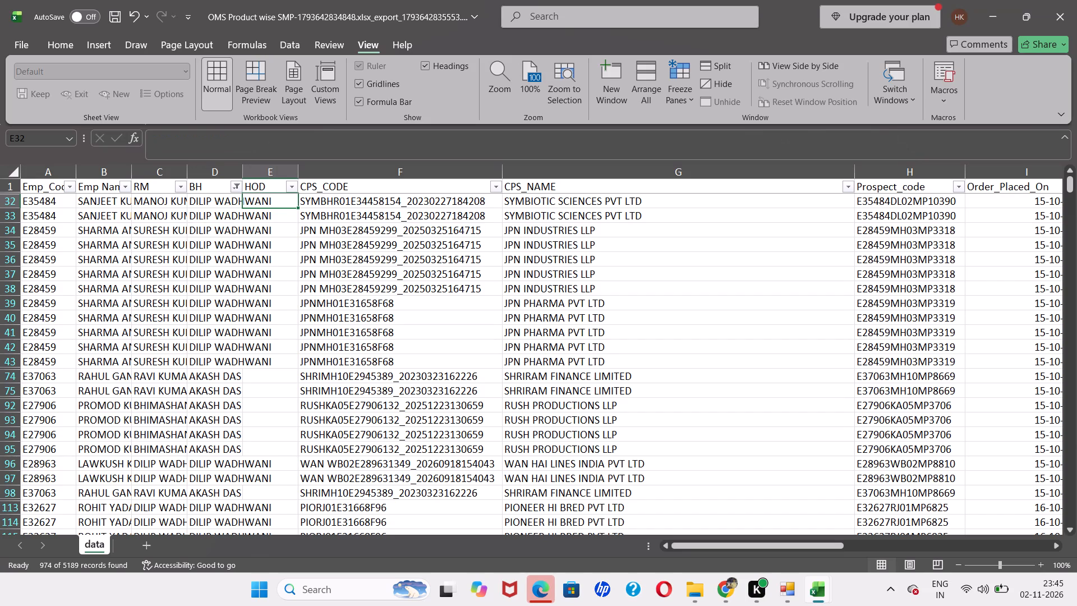
Narrow the BH filter to only the Akash entry.
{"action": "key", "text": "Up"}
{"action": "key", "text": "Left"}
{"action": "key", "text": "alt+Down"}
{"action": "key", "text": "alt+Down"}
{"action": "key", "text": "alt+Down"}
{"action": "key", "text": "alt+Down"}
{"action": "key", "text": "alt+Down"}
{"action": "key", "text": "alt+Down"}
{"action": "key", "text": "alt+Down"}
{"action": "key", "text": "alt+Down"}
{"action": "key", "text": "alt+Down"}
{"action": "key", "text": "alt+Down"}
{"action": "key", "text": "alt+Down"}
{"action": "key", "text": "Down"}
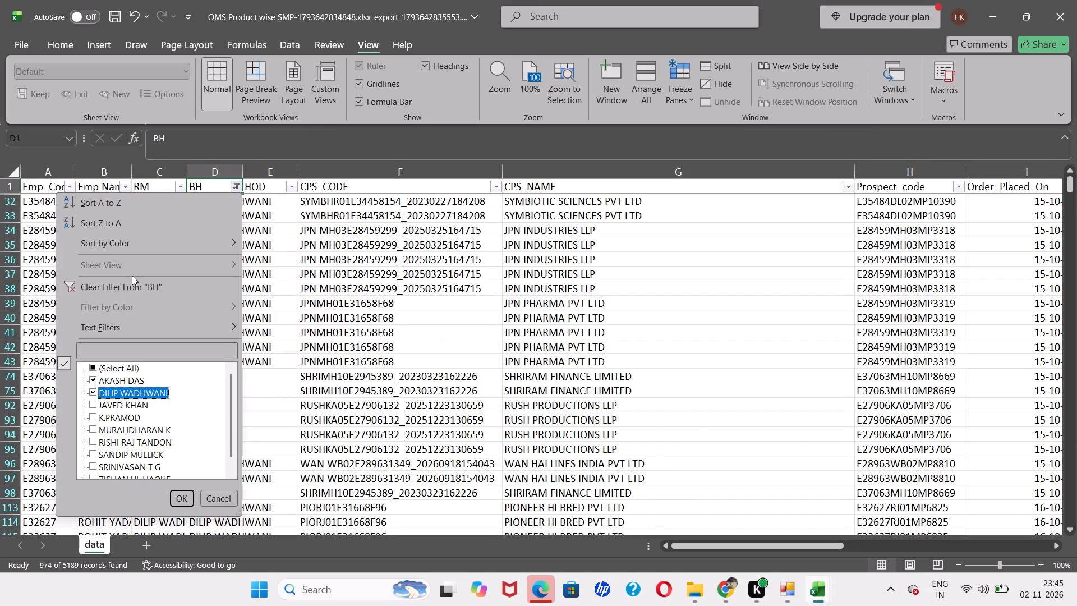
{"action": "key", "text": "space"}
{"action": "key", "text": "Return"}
Copy Akash's name from BH into the first filtered HOD cell and fill it down all the filtered rows.
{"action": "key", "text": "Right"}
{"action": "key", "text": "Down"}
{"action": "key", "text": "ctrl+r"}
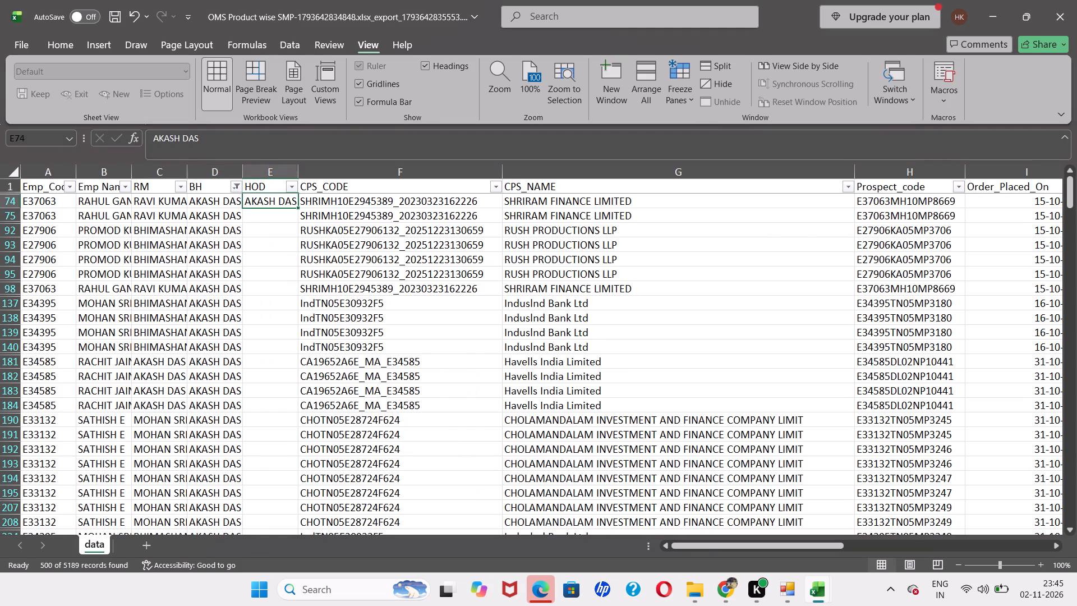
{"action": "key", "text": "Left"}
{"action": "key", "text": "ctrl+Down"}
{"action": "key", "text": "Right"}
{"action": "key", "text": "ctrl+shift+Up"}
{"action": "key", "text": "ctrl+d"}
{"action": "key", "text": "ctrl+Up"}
Clear the current filter and filter the BH column to only the Dilip entry.
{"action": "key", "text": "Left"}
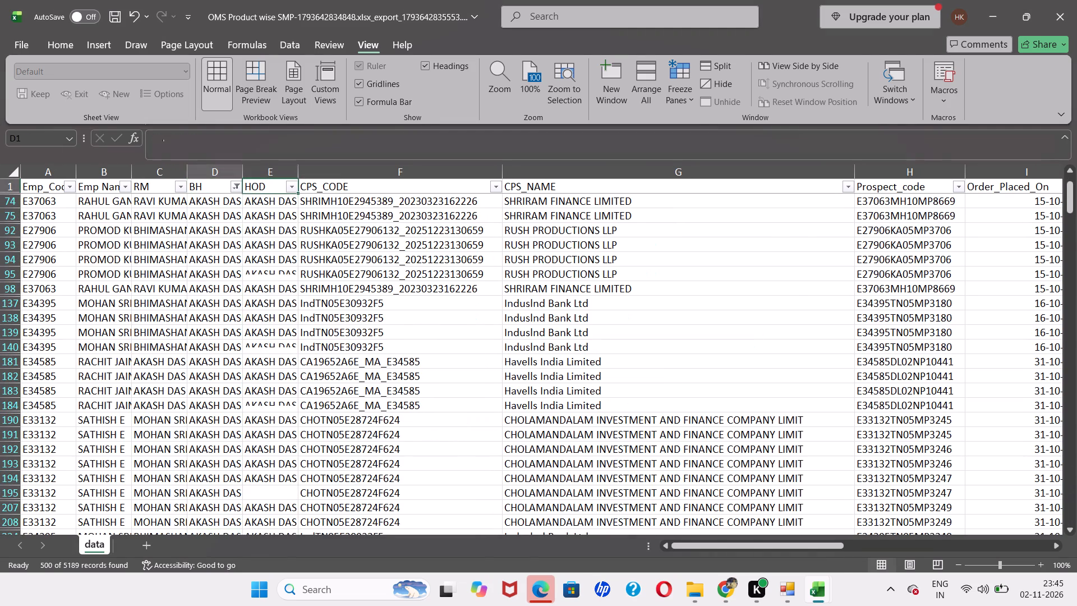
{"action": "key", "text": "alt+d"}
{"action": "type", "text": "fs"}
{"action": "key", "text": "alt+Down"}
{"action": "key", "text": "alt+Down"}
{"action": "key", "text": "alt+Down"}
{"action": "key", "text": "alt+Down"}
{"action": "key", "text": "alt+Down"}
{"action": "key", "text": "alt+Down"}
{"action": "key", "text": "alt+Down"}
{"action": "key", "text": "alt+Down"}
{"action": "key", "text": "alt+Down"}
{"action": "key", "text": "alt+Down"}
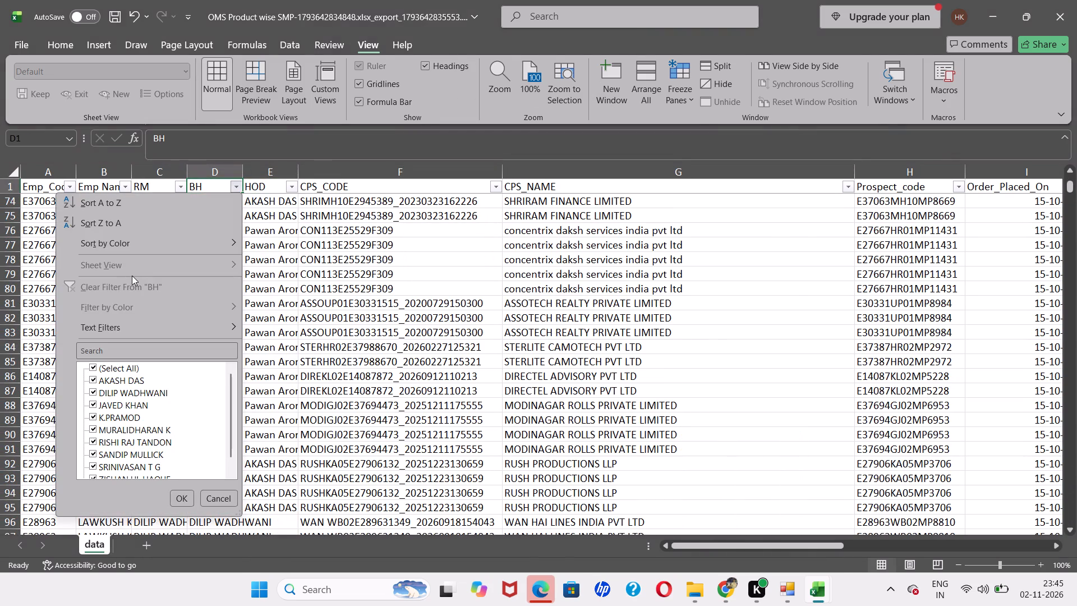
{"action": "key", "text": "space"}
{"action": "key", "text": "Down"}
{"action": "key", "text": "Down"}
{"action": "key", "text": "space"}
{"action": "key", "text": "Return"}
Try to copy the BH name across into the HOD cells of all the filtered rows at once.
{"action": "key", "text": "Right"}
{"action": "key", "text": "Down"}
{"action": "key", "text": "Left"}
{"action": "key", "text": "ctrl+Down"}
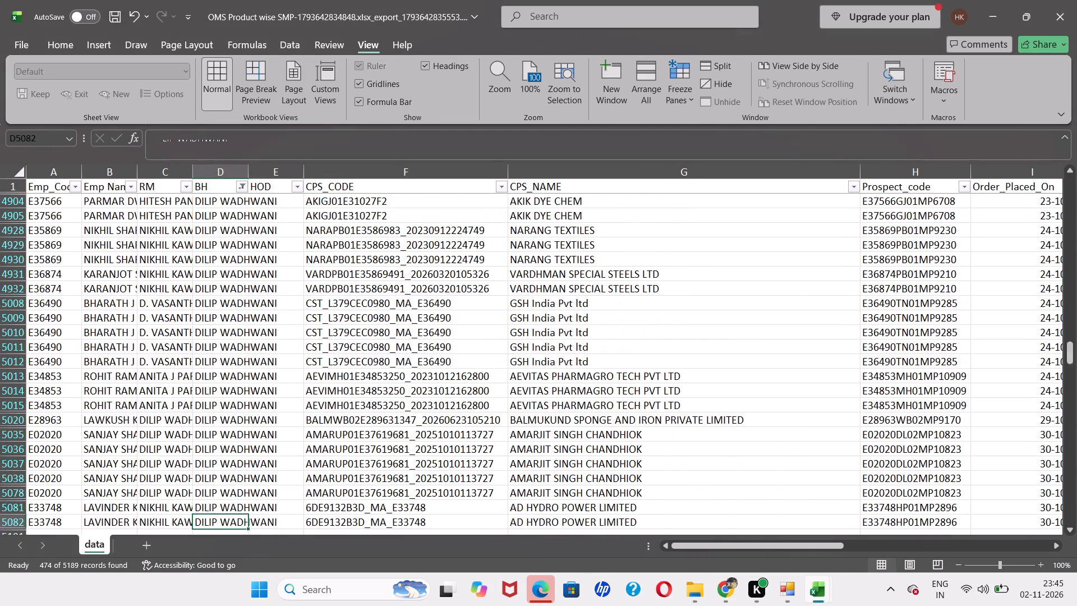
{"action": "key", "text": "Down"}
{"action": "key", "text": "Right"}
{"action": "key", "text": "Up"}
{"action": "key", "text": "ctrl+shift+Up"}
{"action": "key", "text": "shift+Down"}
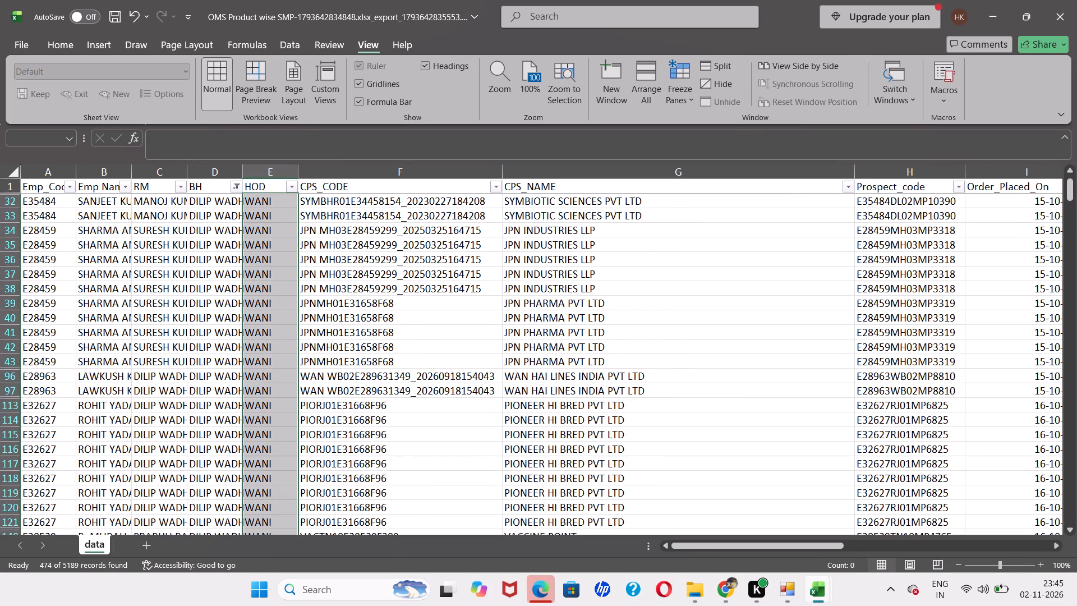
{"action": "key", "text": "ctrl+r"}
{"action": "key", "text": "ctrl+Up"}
Copy Dilip's name from BH into the first filtered HOD cell and fill it down all the filtered rows.
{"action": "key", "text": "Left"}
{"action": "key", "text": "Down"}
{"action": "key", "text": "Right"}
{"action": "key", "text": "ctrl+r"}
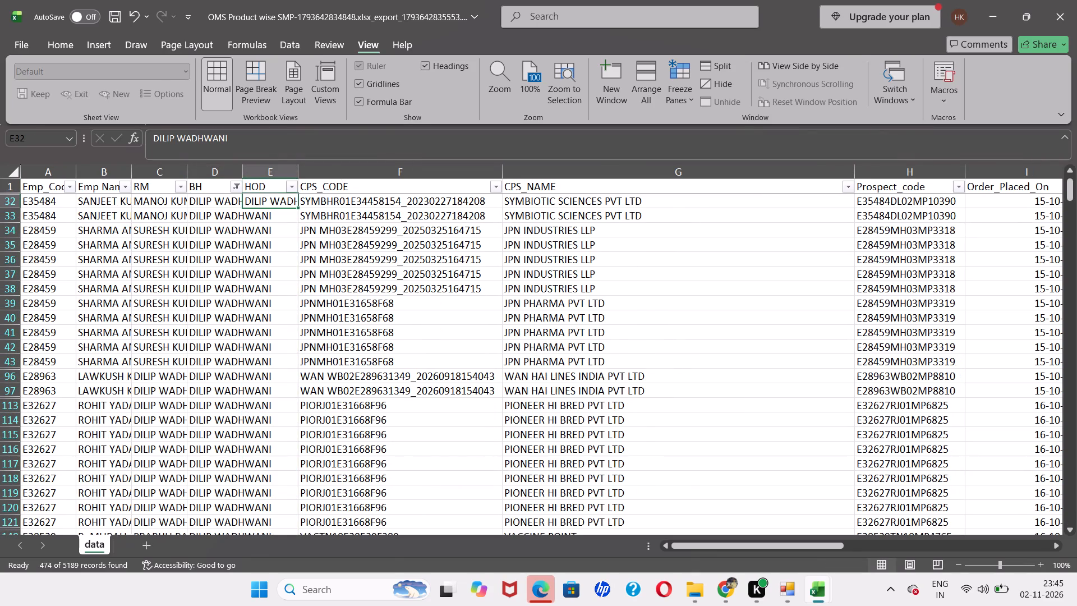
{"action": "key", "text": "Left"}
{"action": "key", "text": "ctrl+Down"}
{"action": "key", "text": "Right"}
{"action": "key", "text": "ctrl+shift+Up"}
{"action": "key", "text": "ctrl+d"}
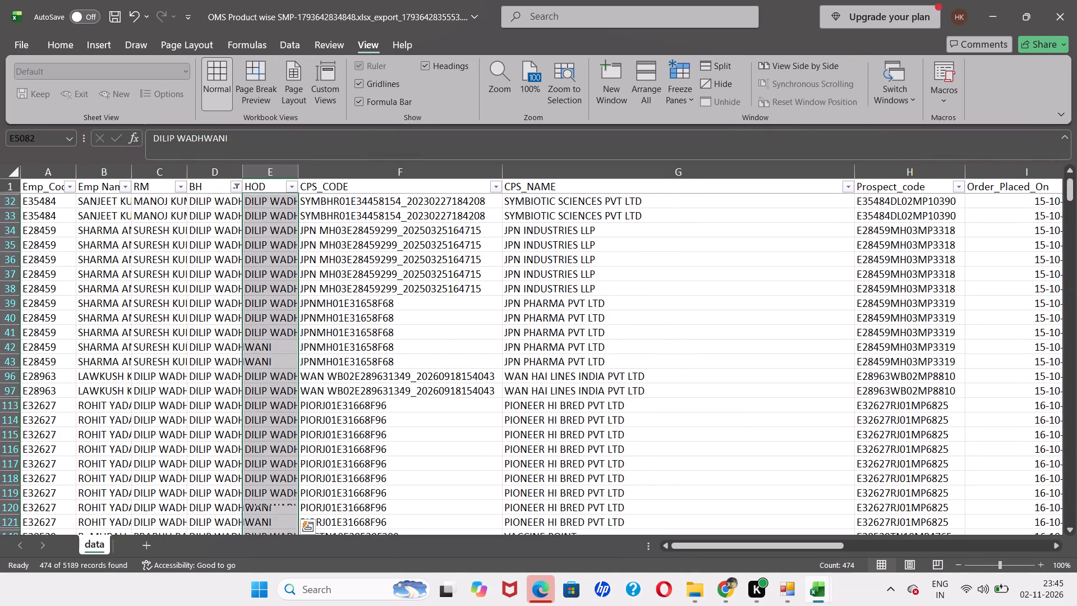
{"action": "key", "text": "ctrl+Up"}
Clear the BH filter and filter the HOD column to only the blank entries.
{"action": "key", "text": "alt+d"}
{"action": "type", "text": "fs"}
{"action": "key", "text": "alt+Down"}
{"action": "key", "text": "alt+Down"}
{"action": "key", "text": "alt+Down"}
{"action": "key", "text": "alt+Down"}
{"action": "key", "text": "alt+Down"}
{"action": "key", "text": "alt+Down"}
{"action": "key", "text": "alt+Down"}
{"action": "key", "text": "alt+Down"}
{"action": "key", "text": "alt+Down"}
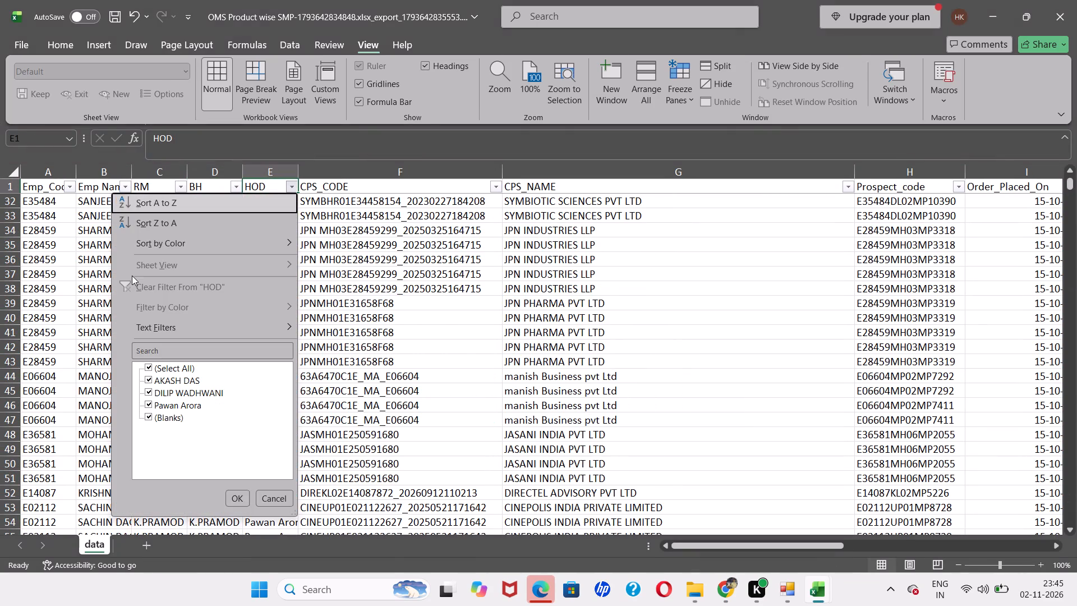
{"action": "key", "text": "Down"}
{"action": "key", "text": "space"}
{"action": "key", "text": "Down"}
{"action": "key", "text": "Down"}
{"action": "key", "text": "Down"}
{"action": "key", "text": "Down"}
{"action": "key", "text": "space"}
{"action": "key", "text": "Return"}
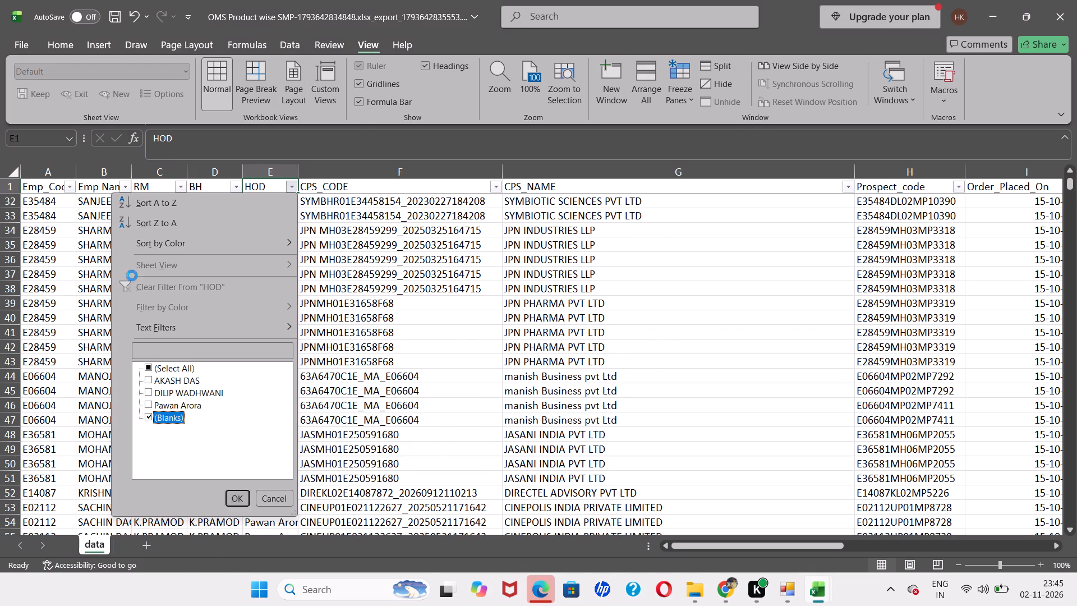
Enter CKD in the first blank HOD cell and fill it down all the filtered rows.
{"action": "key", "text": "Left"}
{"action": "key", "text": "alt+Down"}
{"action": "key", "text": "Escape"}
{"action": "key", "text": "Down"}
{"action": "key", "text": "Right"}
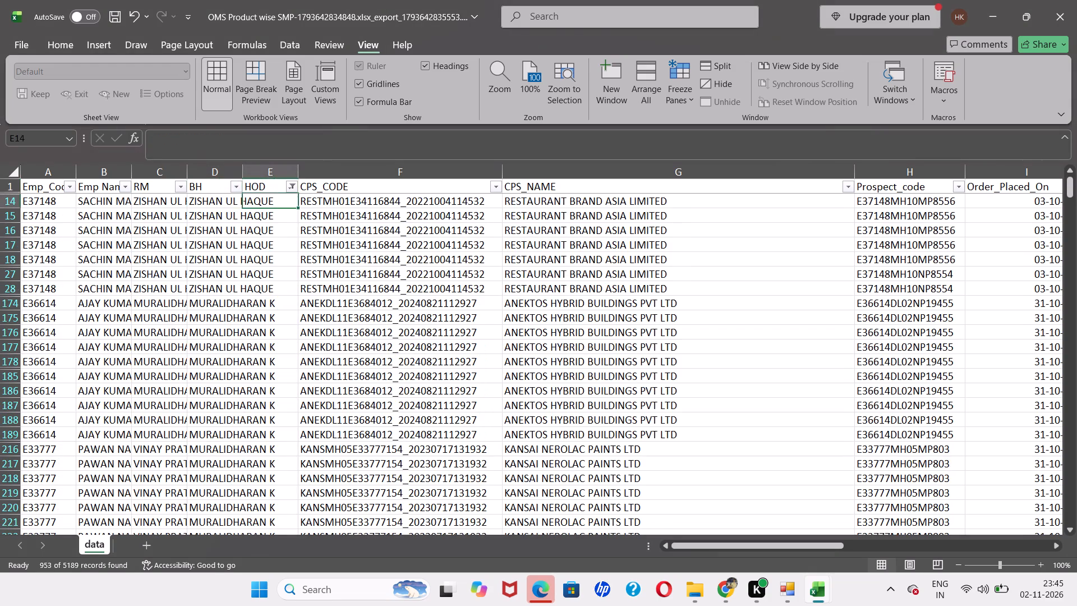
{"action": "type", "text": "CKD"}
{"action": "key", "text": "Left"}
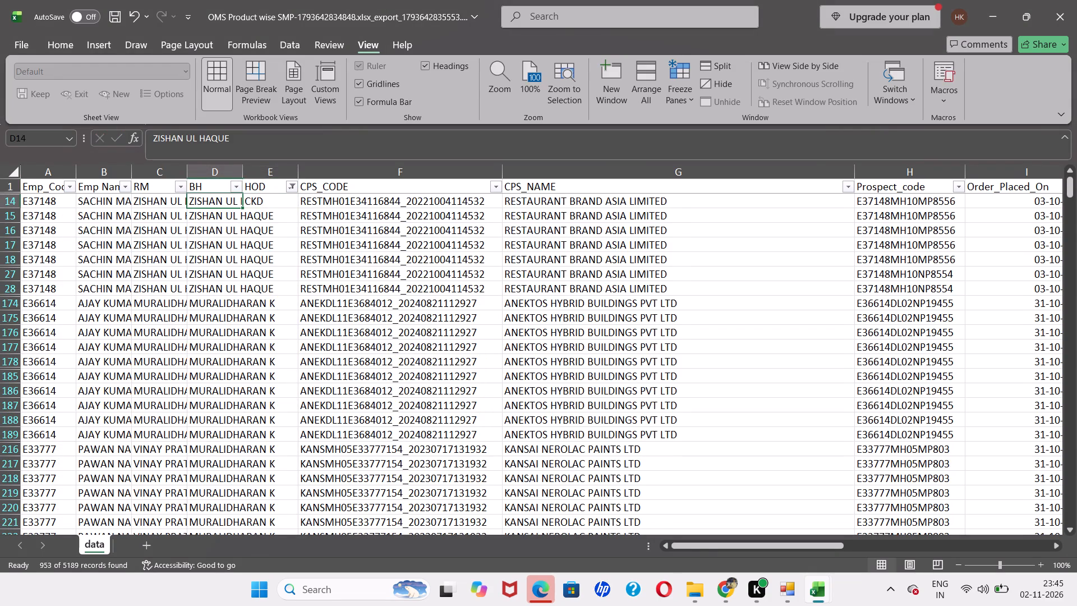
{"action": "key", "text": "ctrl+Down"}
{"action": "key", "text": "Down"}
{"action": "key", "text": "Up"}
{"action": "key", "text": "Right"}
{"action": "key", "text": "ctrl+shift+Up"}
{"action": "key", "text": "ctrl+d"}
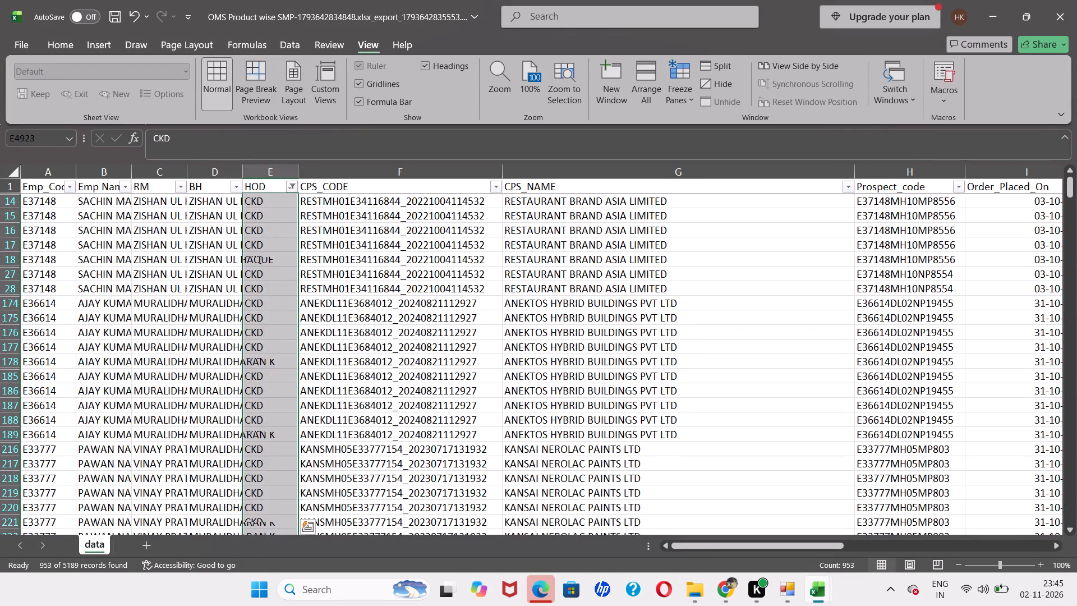
Clear the HOD filter and save the OMS Product wise SMP workbook.
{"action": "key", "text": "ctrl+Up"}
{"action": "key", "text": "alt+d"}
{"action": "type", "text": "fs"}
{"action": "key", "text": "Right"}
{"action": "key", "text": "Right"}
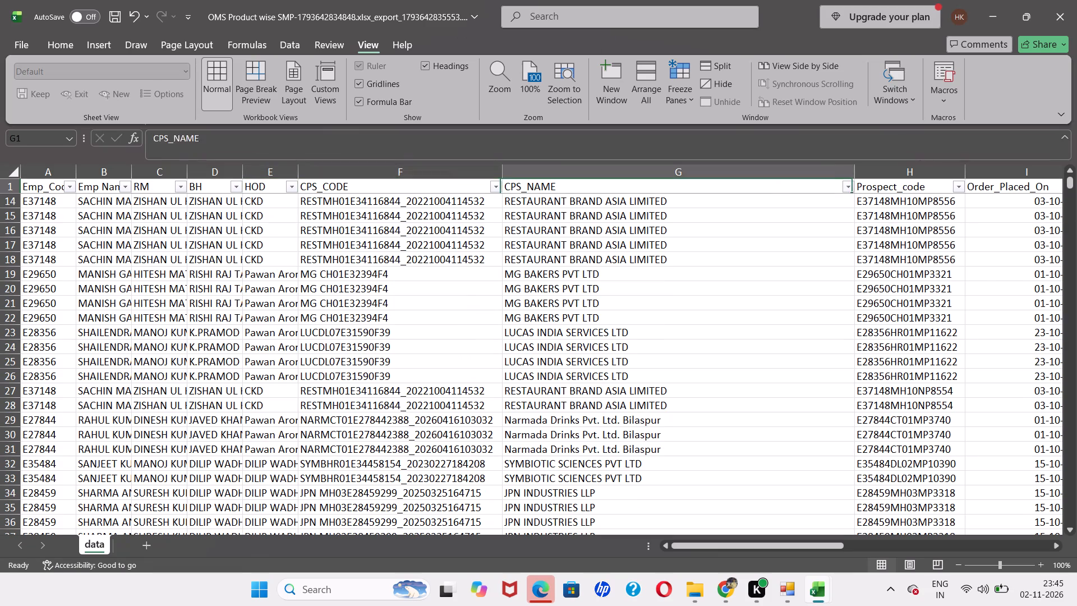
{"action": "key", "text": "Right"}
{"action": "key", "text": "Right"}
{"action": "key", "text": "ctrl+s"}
Review the columns from CPS_NAME to PROD_NAME and check the first and last rows of the data.
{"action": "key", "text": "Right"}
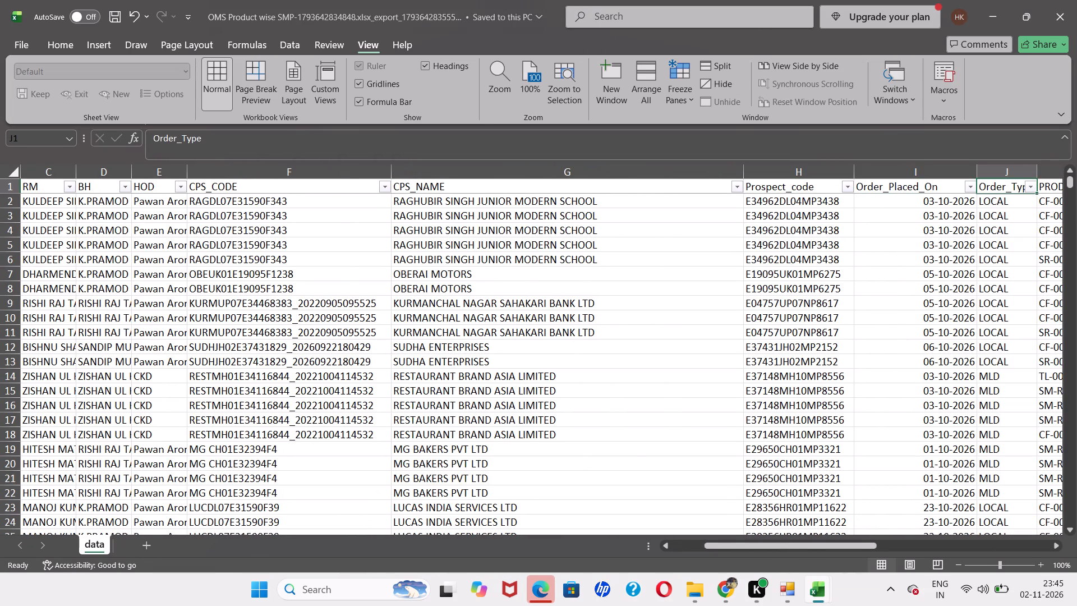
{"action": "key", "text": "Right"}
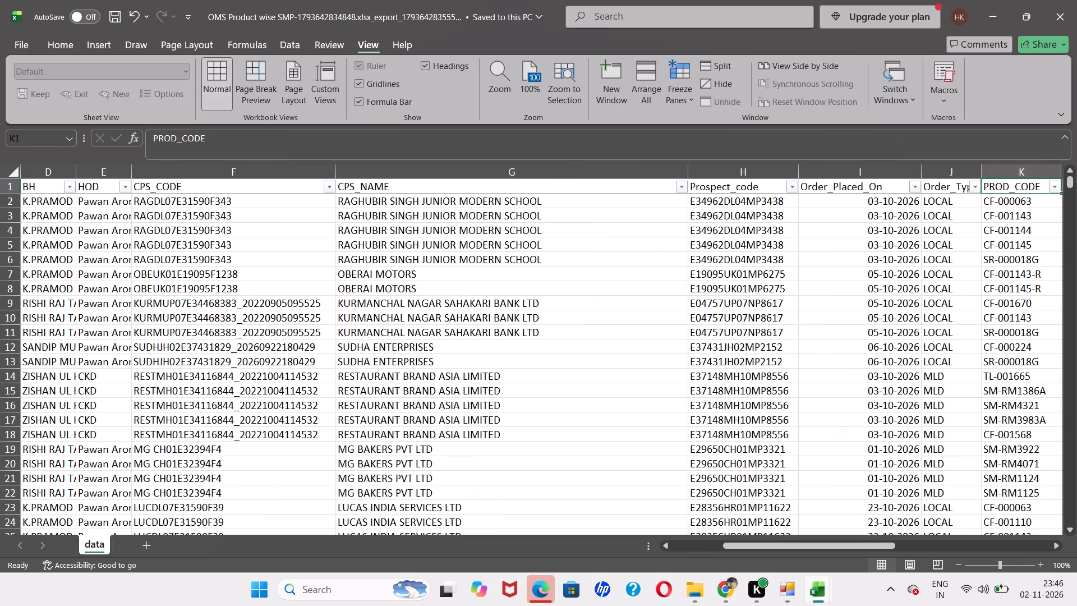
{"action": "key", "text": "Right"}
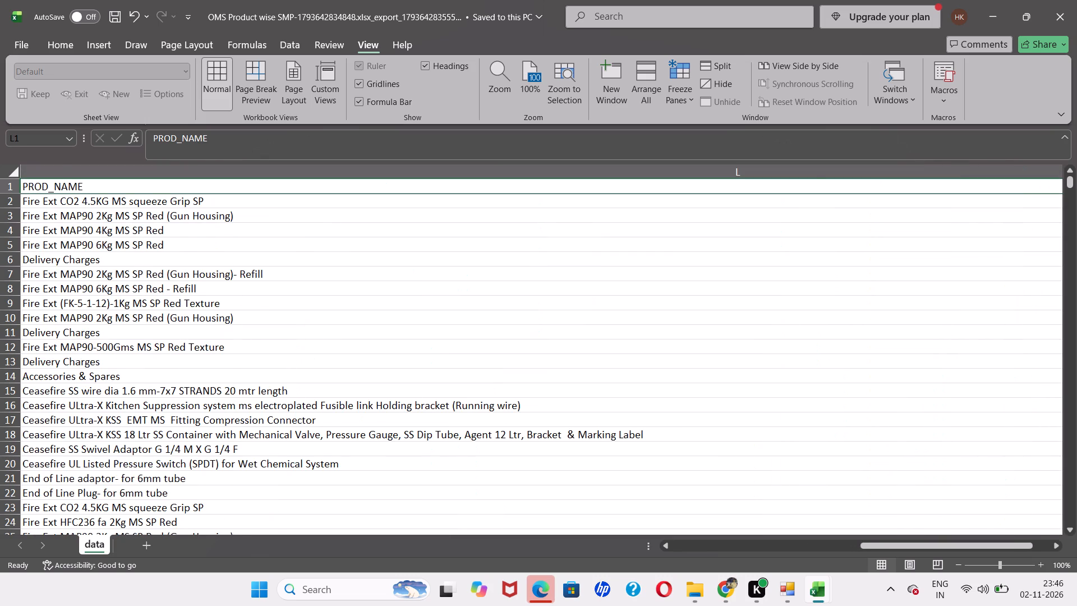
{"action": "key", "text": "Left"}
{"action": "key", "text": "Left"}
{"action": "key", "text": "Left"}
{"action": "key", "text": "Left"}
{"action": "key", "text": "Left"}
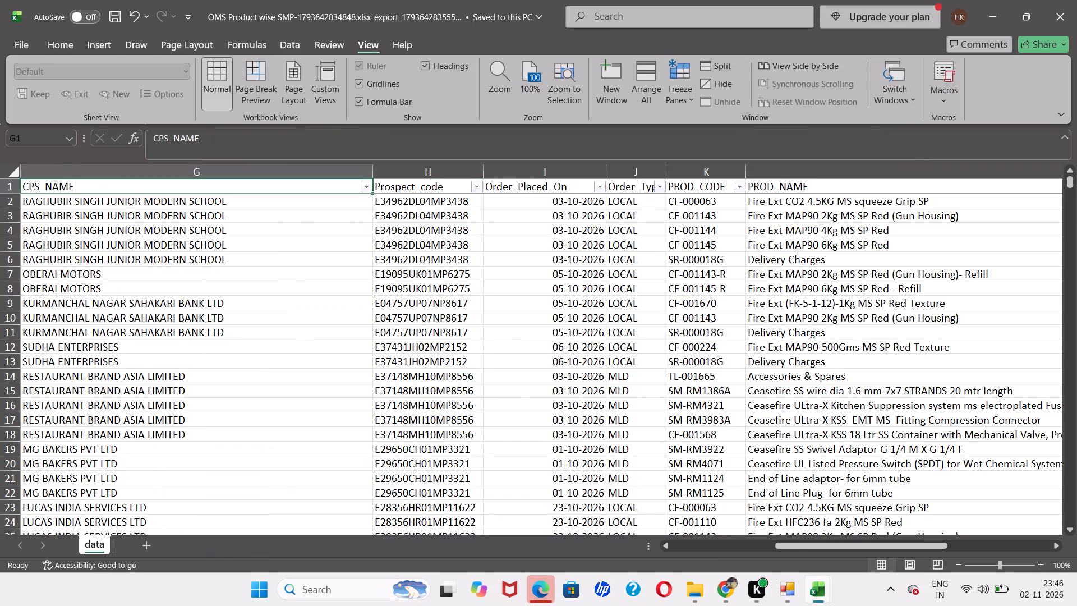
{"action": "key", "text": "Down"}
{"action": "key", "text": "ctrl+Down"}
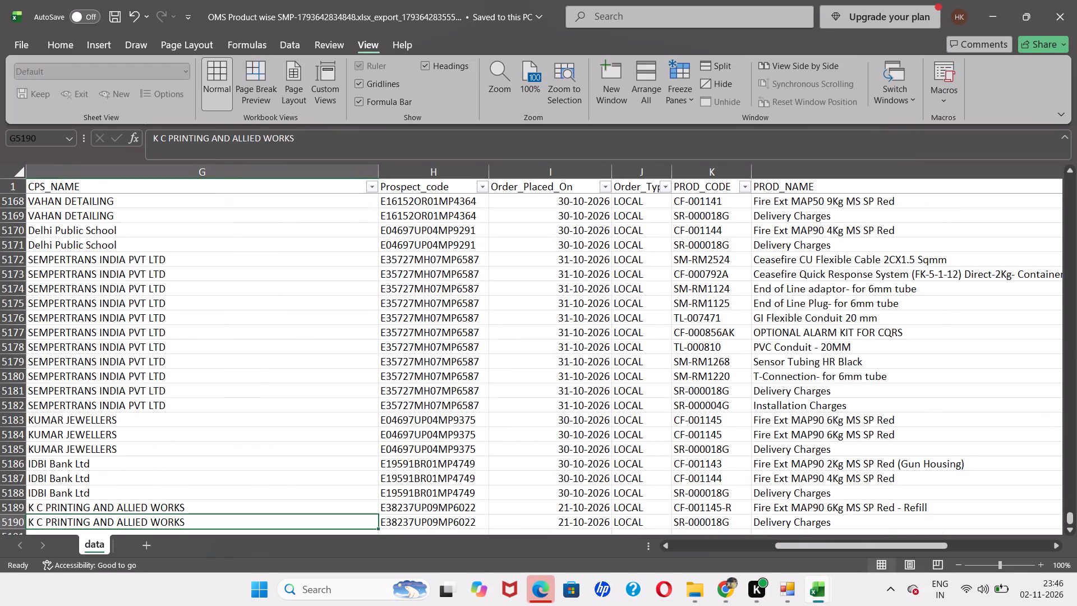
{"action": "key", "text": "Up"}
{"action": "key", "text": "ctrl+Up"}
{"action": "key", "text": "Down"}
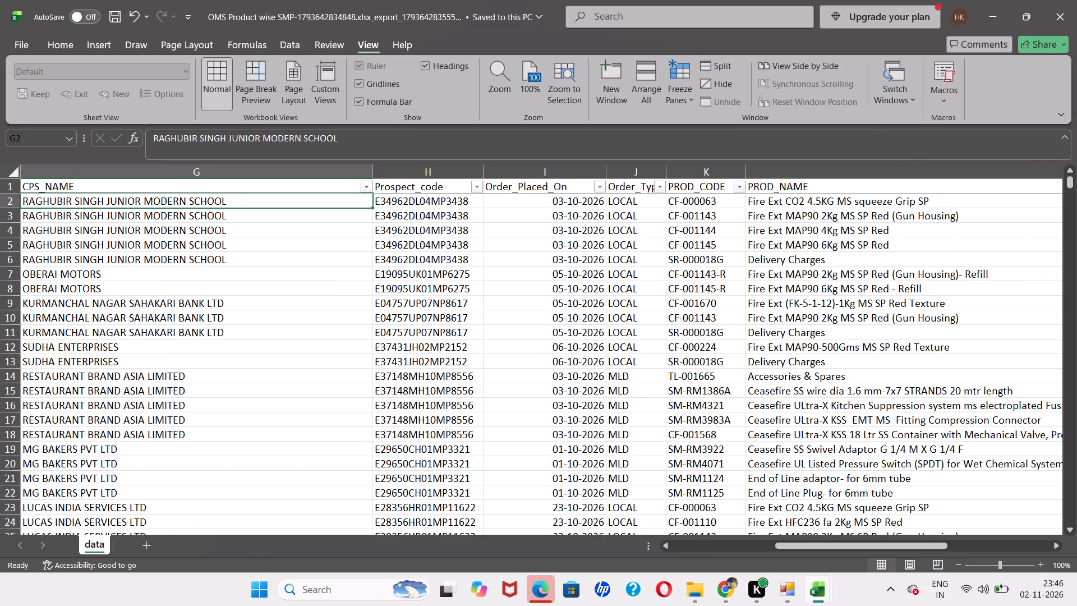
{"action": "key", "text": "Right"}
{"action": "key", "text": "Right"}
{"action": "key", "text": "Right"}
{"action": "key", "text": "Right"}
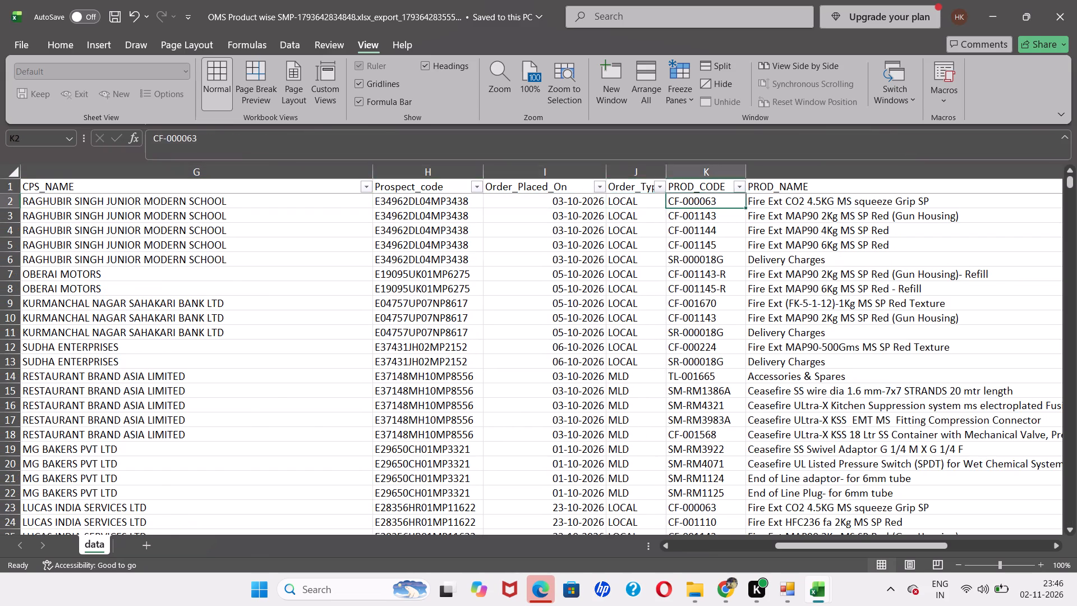
Review the first data row across the columns from PROD_CODE to GTOTAL, checking the DISCA header.
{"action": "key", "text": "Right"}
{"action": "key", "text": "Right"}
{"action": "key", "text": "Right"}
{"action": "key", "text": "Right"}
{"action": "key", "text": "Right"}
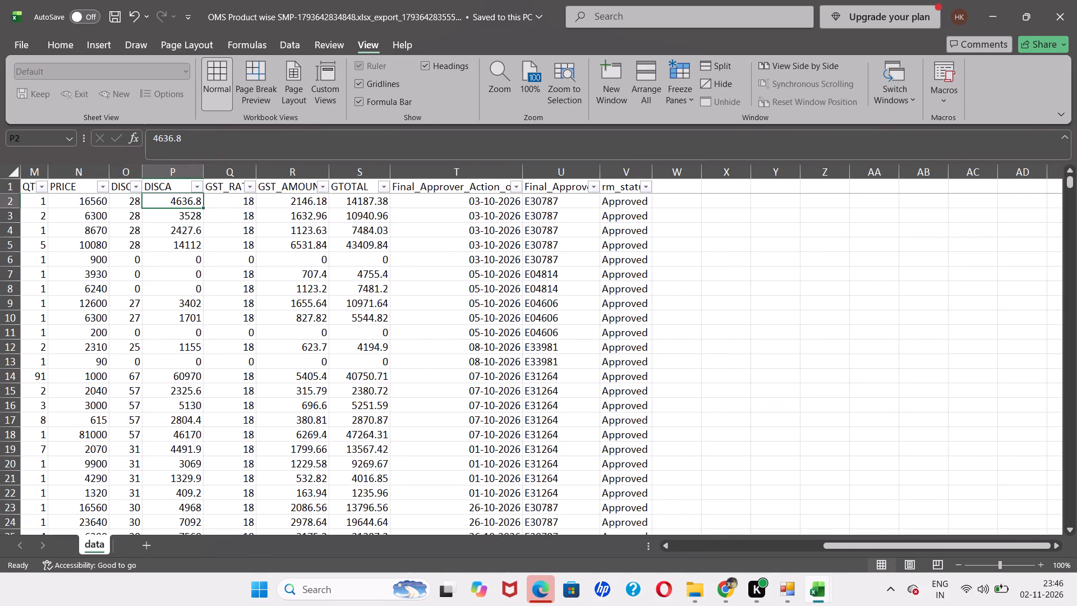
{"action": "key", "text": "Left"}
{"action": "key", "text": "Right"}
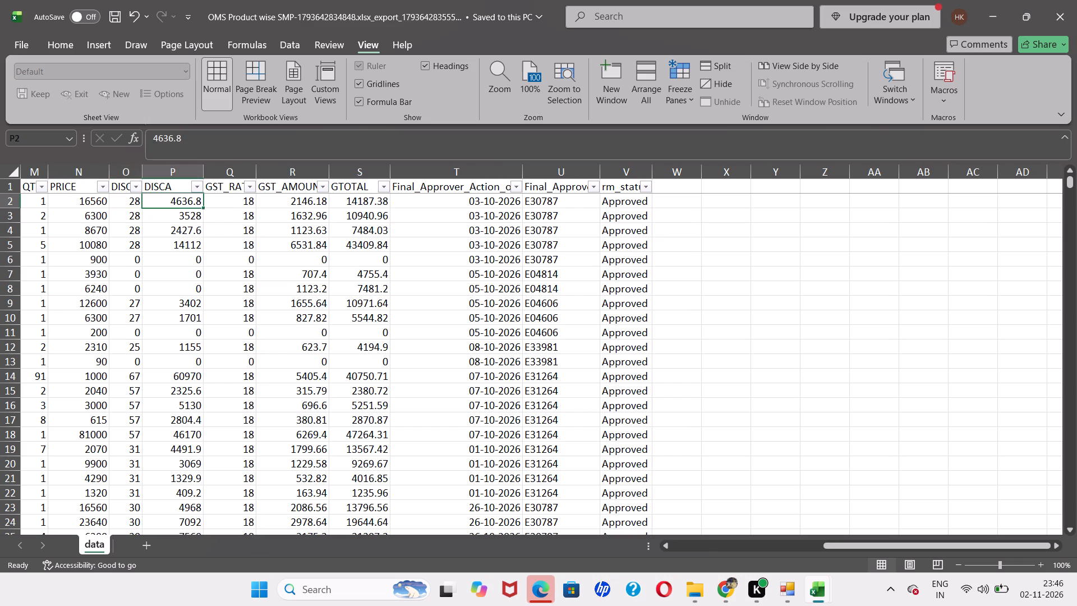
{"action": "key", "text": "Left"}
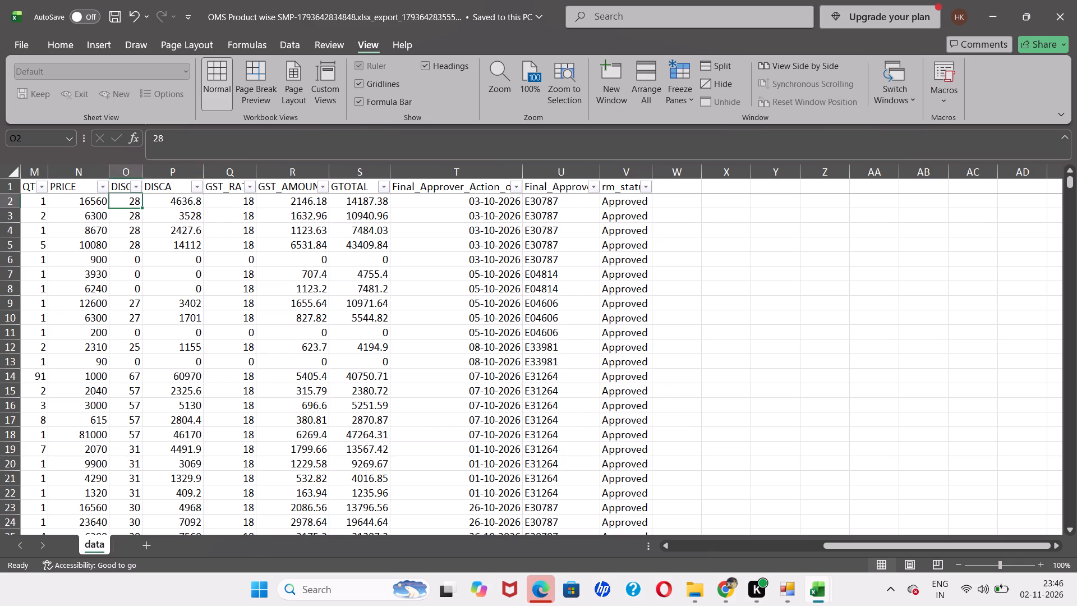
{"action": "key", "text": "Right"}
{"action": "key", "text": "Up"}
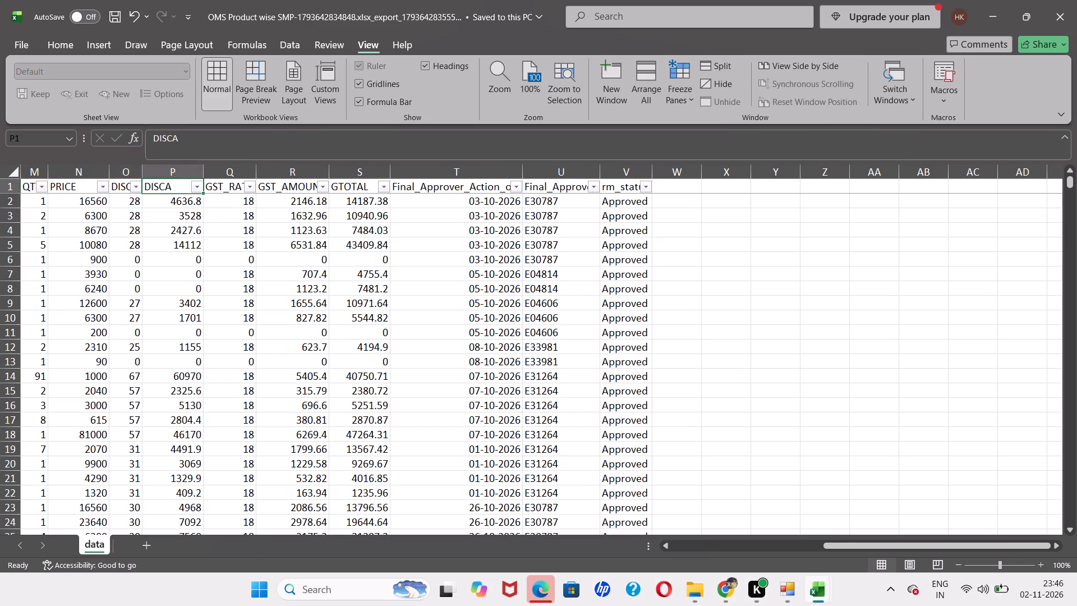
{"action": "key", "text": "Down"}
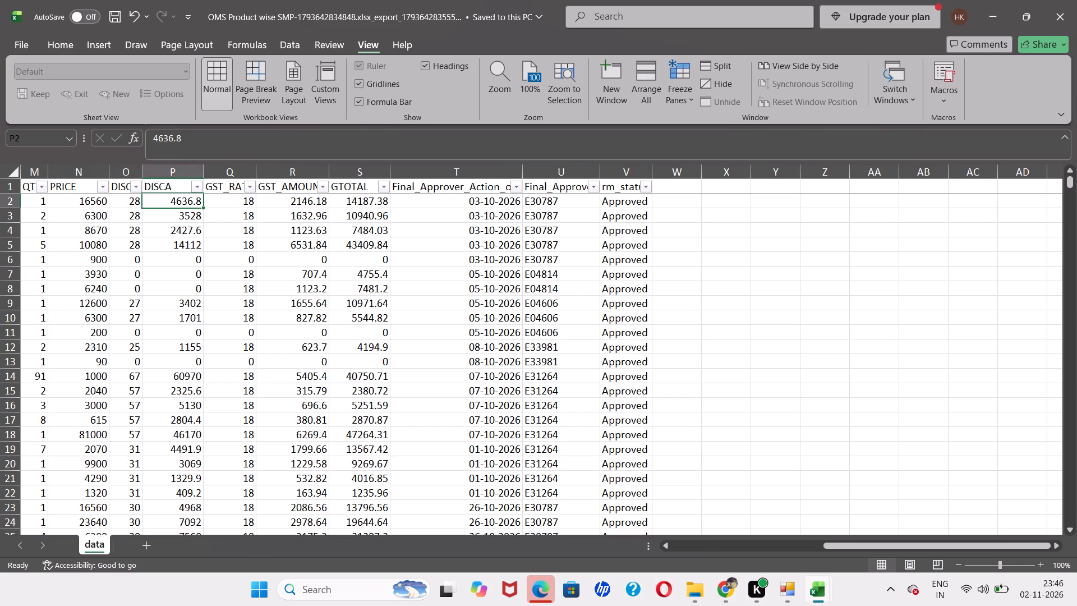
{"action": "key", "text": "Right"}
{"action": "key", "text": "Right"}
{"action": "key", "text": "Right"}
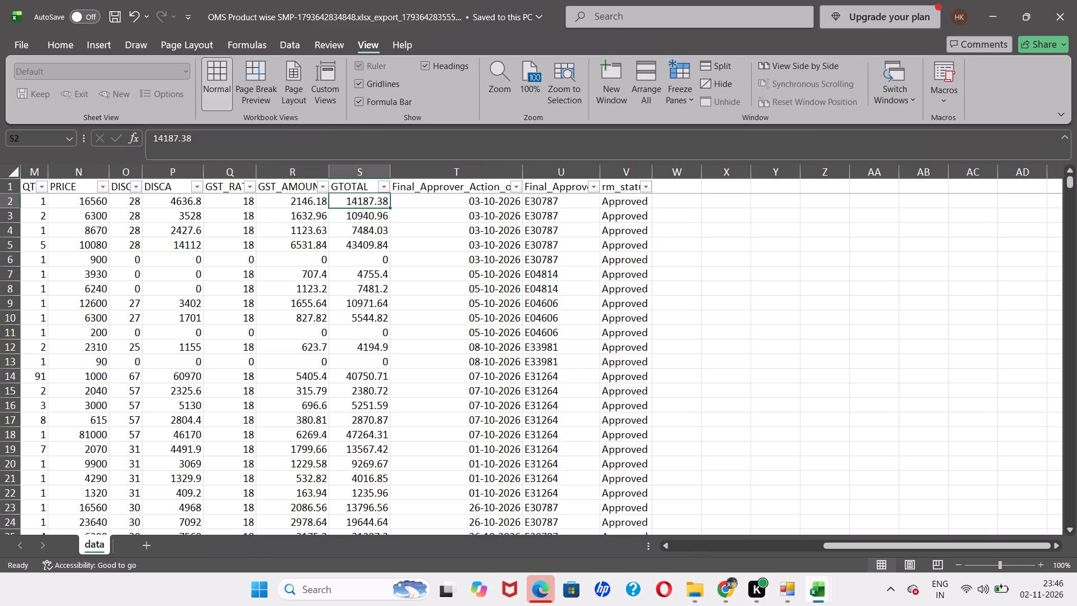
Open the DFR main report folder on the desktop and try to open Main ED OMS June 2025.xls.
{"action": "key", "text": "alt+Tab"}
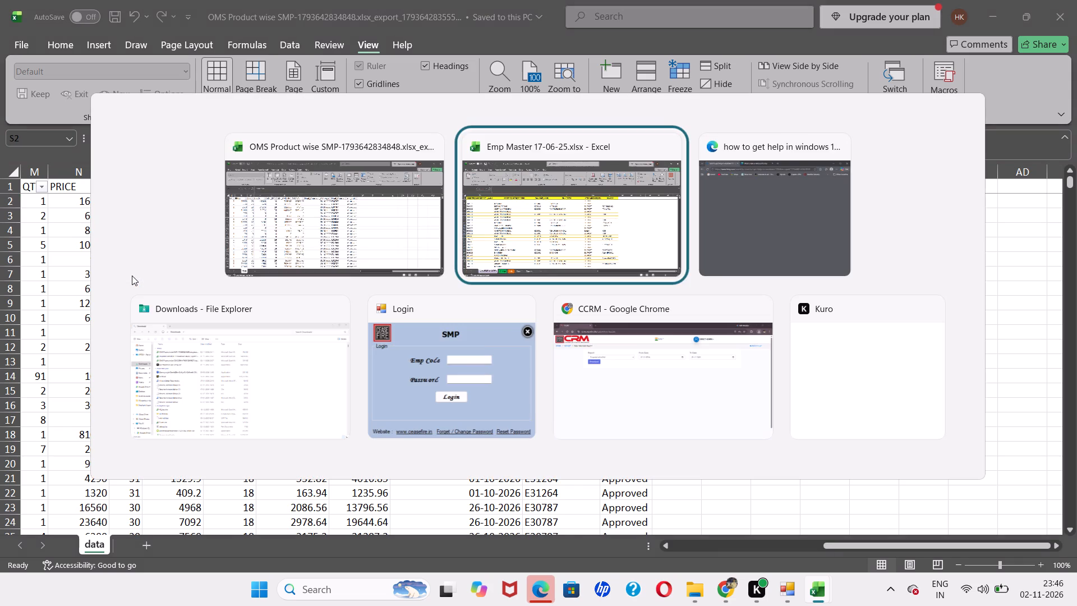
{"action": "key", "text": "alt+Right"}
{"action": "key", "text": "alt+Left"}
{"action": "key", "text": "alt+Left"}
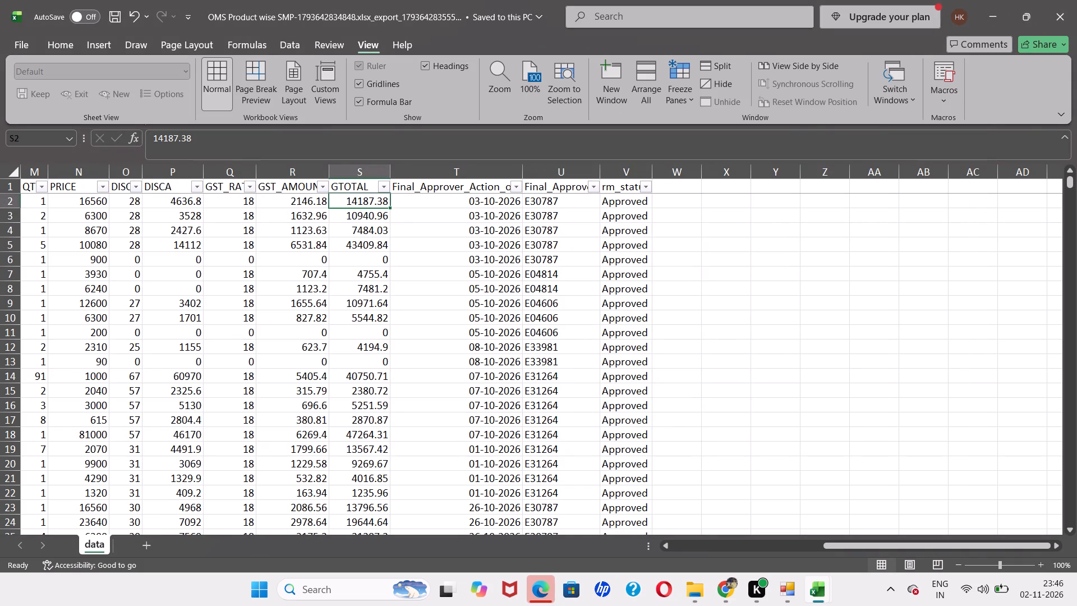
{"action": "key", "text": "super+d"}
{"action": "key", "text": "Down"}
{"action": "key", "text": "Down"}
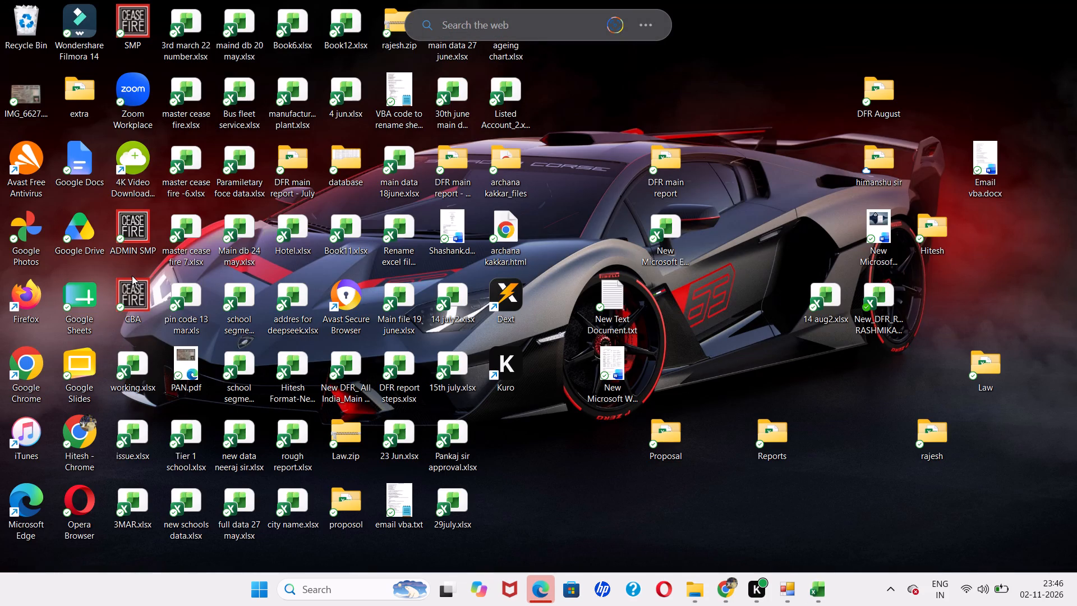
{"action": "double_click", "coordinate": [653, 151]}
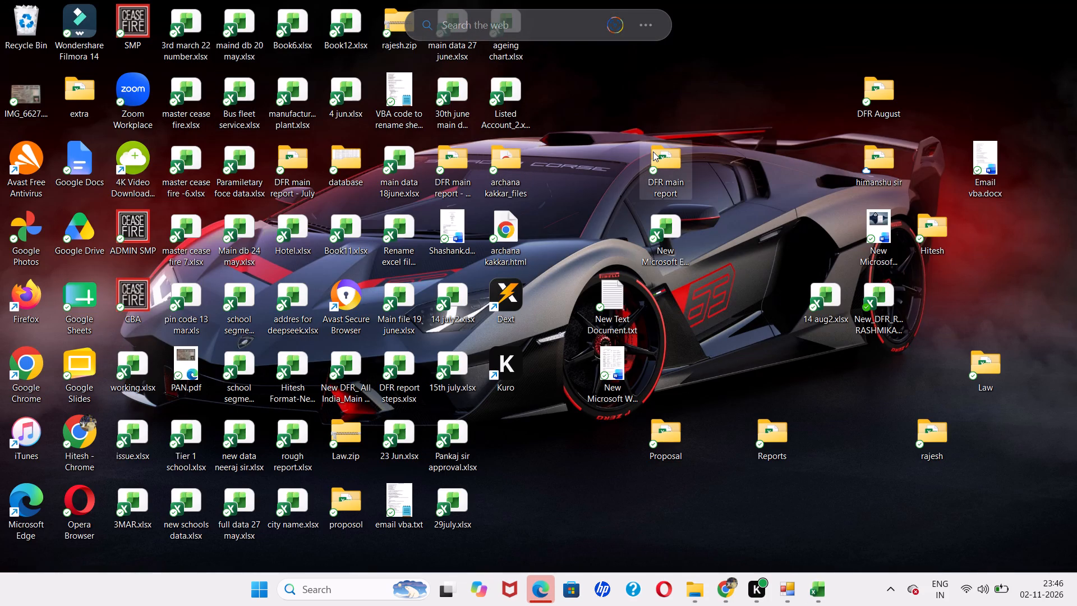
{"action": "key", "text": "Right"}
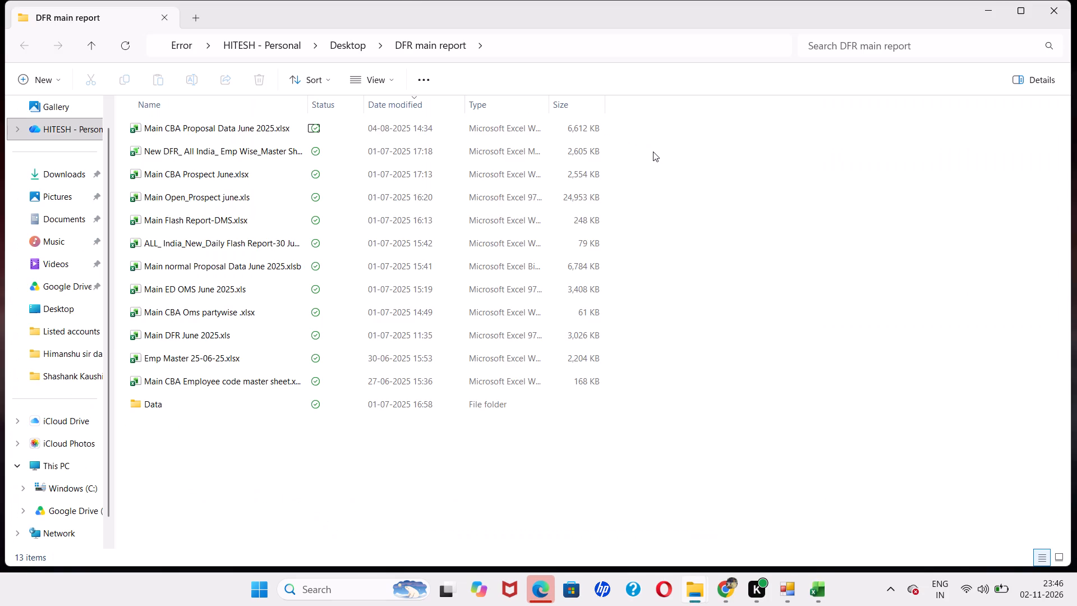
{"action": "key", "text": "Down"}
{"action": "key", "text": "Down"}
{"action": "key", "text": "Down"}
{"action": "key", "text": "Down"}
{"action": "key", "text": "Down"}
{"action": "key", "text": "Down"}
{"action": "key", "text": "Down"}
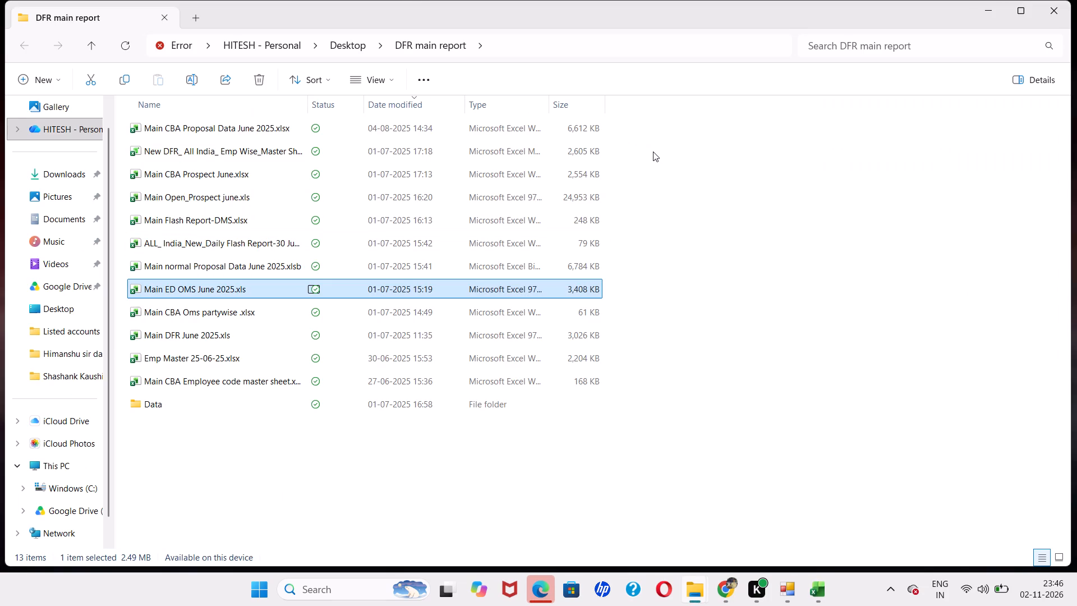
{"action": "key", "text": "Return"}
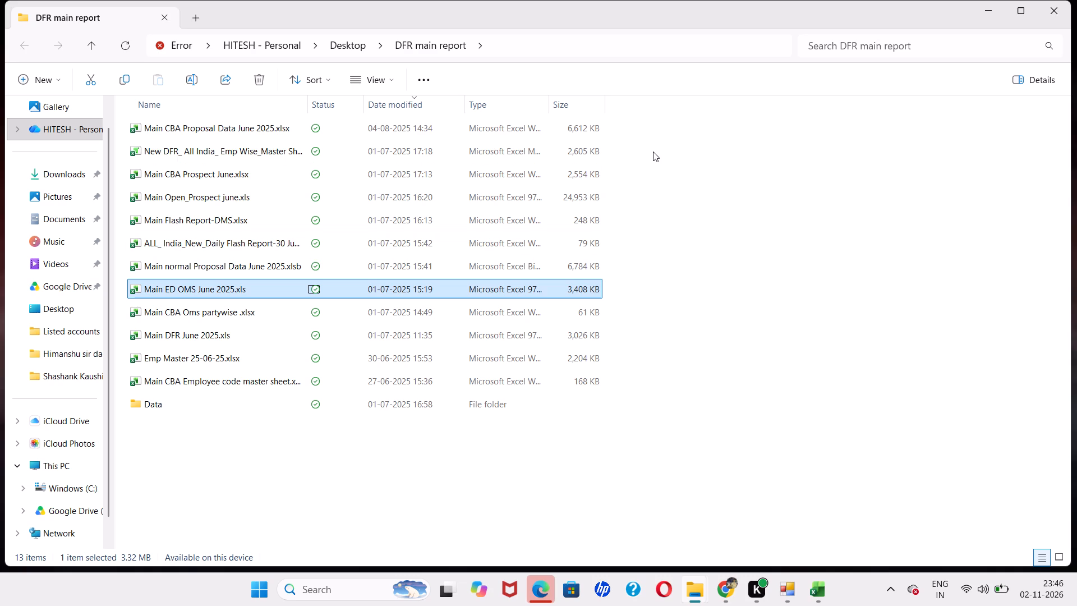
Look over the files in the DFR main report folder, from the normal Proposal Data to the Emp Master workbook.
{"action": "key", "text": "Up"}
{"action": "key", "text": "Down"}
{"action": "key", "text": "Up"}
{"action": "key", "text": "Down"}
{"action": "key", "text": "Up"}
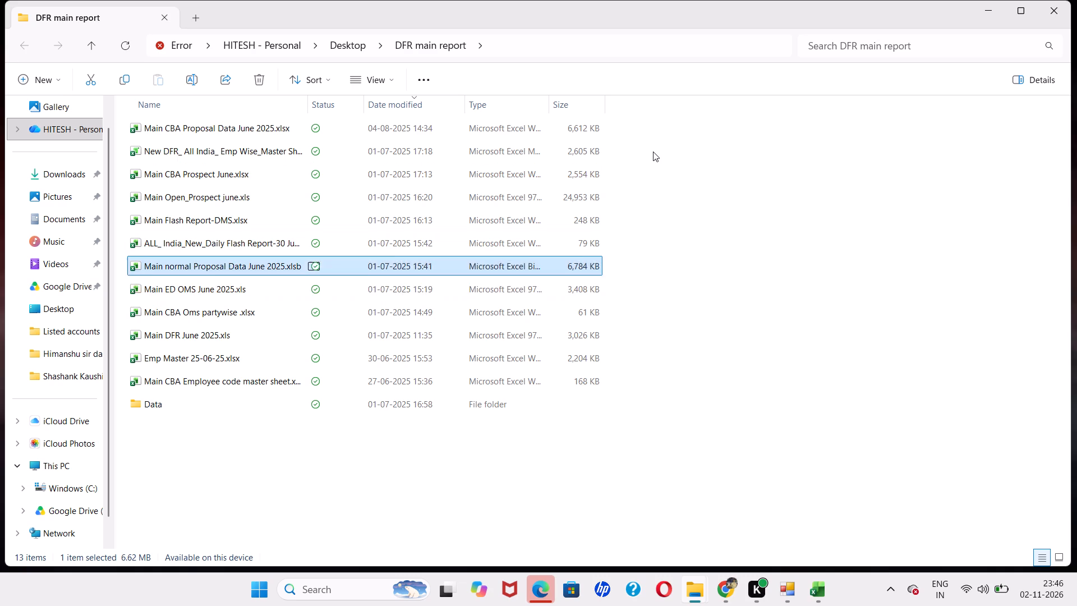
{"action": "key", "text": "Down"}
{"action": "key", "text": "Up"}
{"action": "key", "text": "Down"}
{"action": "key", "text": "Up"}
{"action": "key", "text": "Down"}
{"action": "key", "text": "Up"}
{"action": "key", "text": "Down"}
{"action": "key", "text": "Down"}
{"action": "key", "text": "Down"}
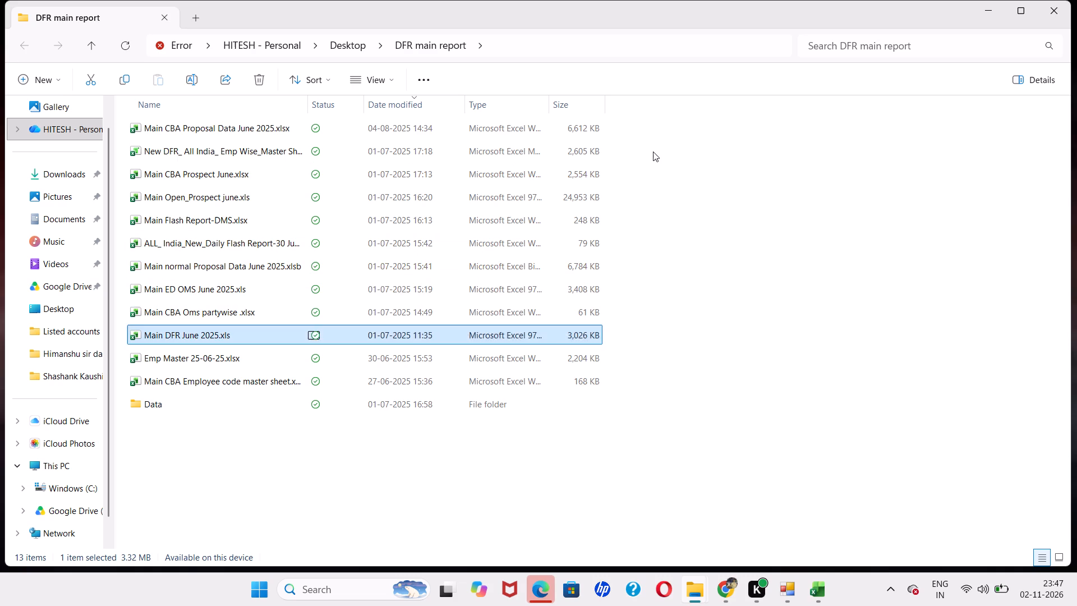
{"action": "key", "text": "Down"}
Go up to the Desktop folder and open its Reports folder to check the files inside.
{"action": "left_click", "coordinate": [89, 47]}
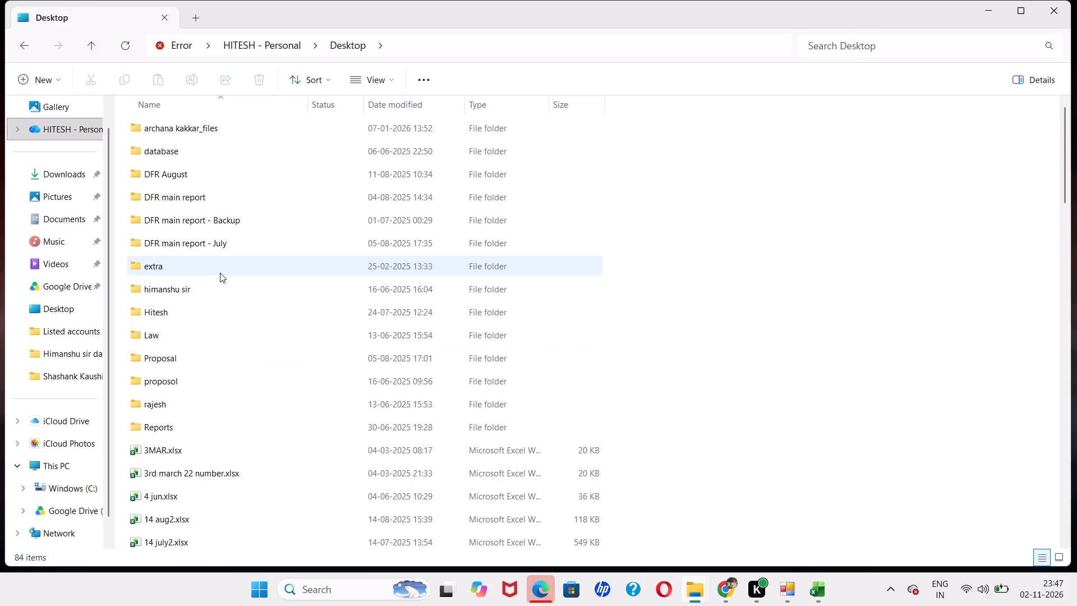
{"action": "left_click", "coordinate": [220, 273]}
{"action": "key", "text": "Down"}
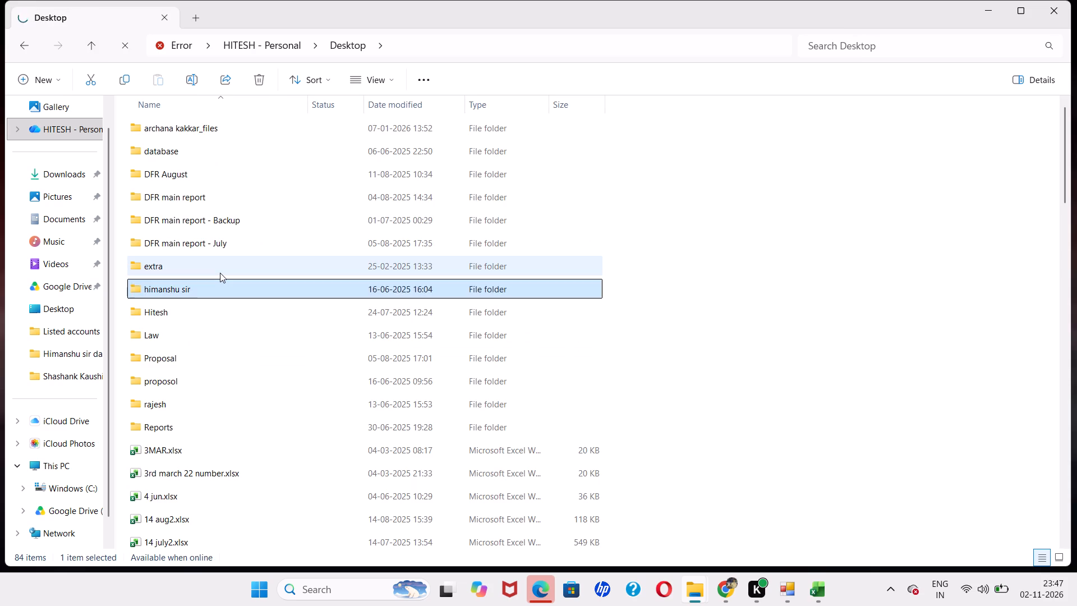
{"action": "key", "text": "Down"}
{"action": "key", "text": "Down"}
{"action": "key", "text": "Down"}
{"action": "key", "text": "Down"}
{"action": "key", "text": "Down"}
{"action": "key", "text": "Down"}
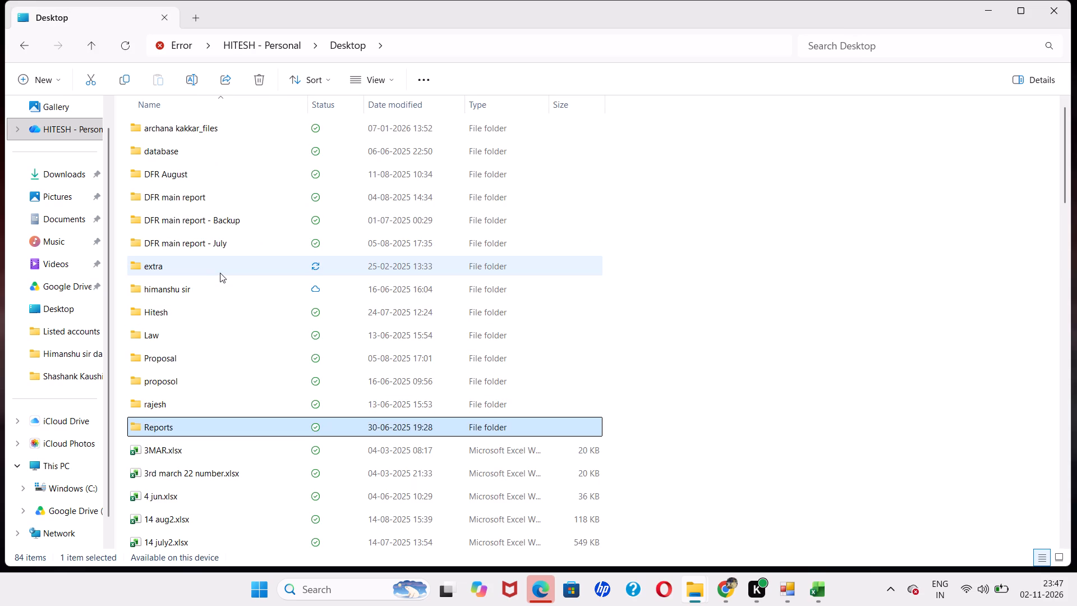
{"action": "key", "text": "Return"}
{"action": "key", "text": "Down"}
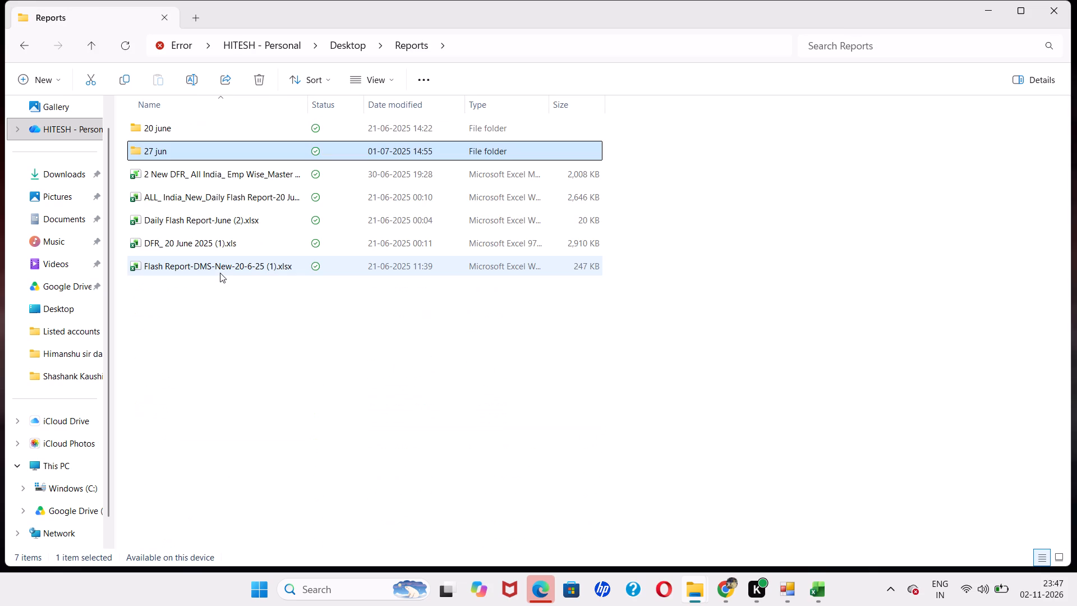
Return to the Desktop folder and look through its full list of files.
{"action": "left_click", "coordinate": [90, 49]}
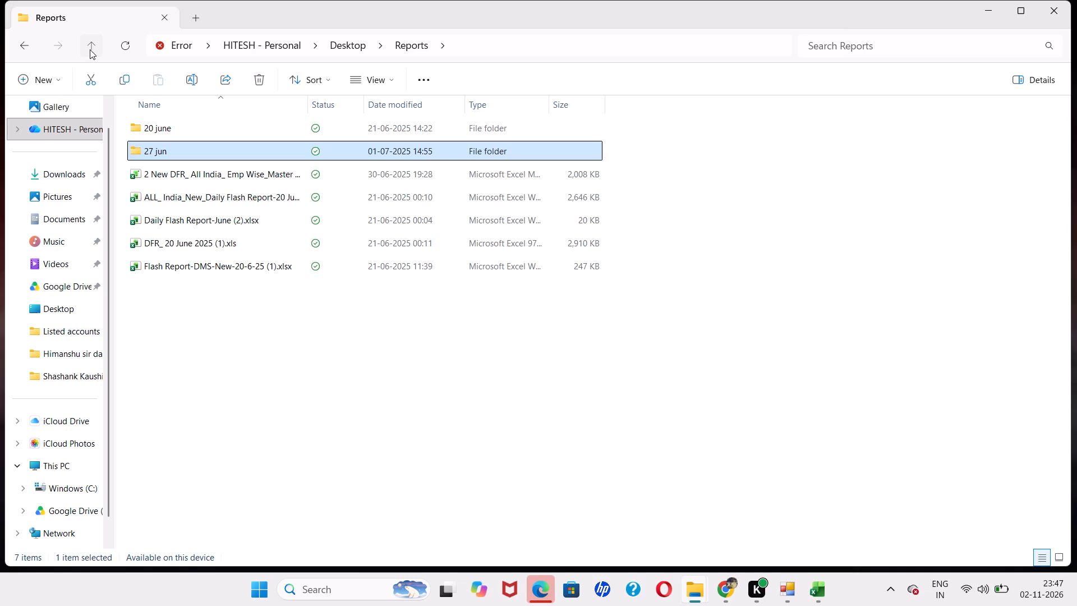
{"action": "scroll", "coordinate": [234, 318], "scroll_direction": "down", "scroll_amount": 3}
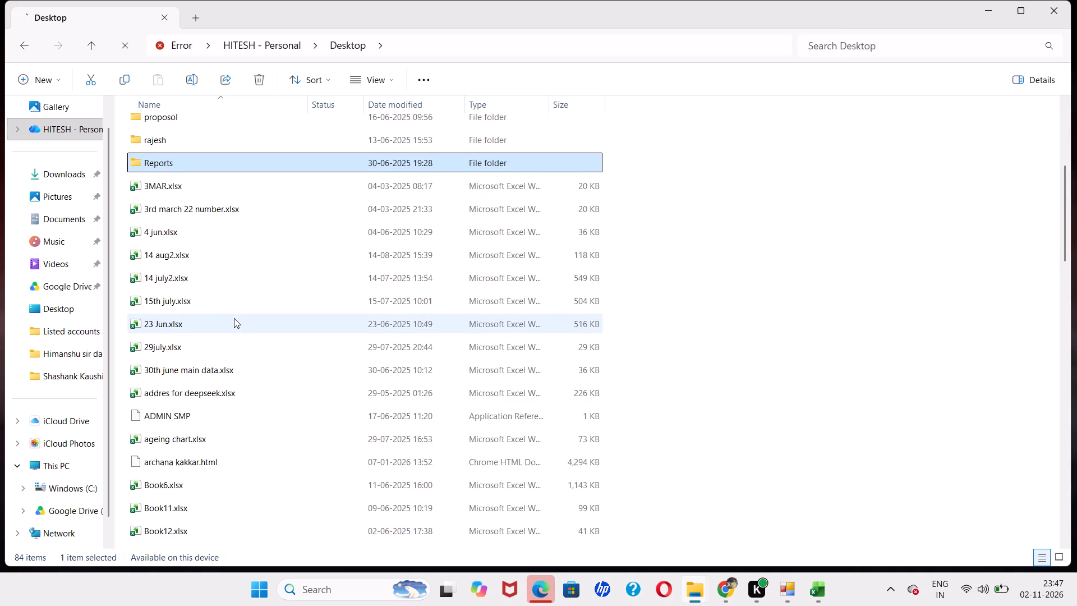
{"action": "scroll", "coordinate": [234, 318], "scroll_direction": "down", "scroll_amount": 8}
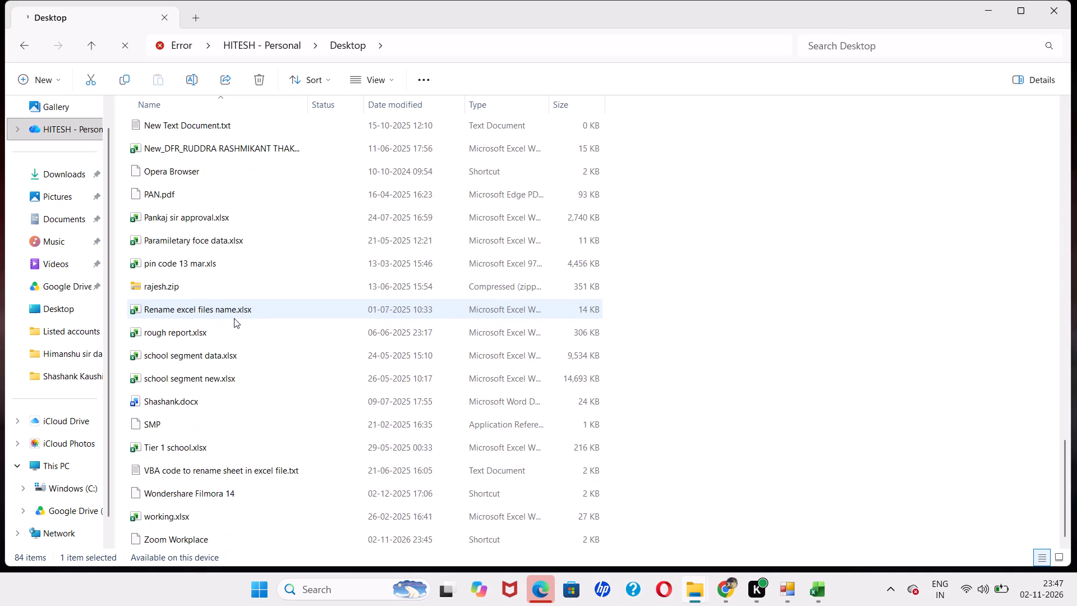
{"action": "scroll", "coordinate": [234, 318], "scroll_direction": "up", "scroll_amount": 3}
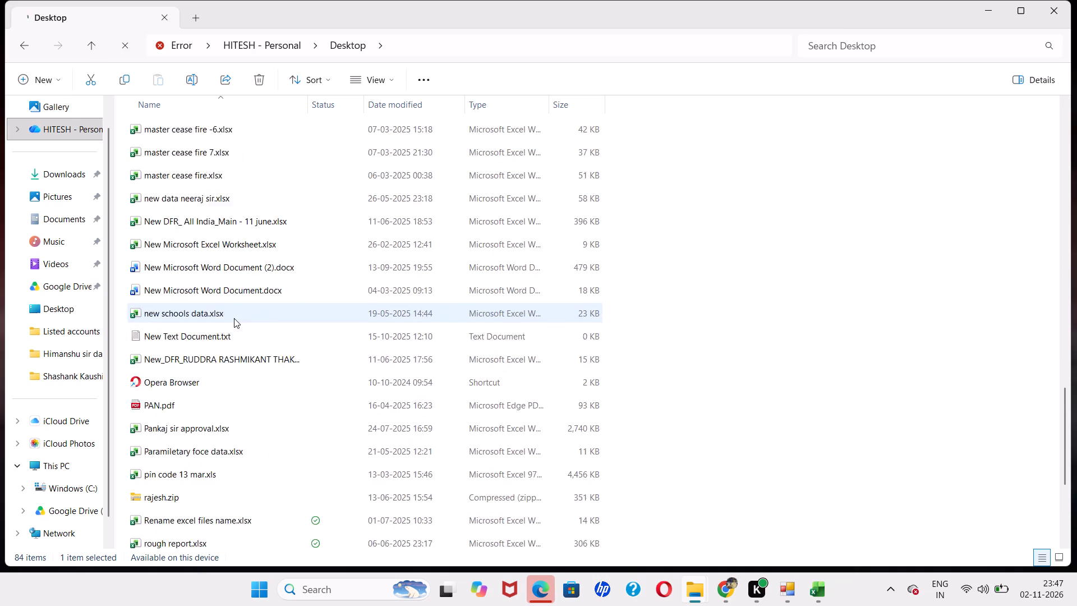
{"action": "scroll", "coordinate": [234, 318], "scroll_direction": "up", "scroll_amount": 3}
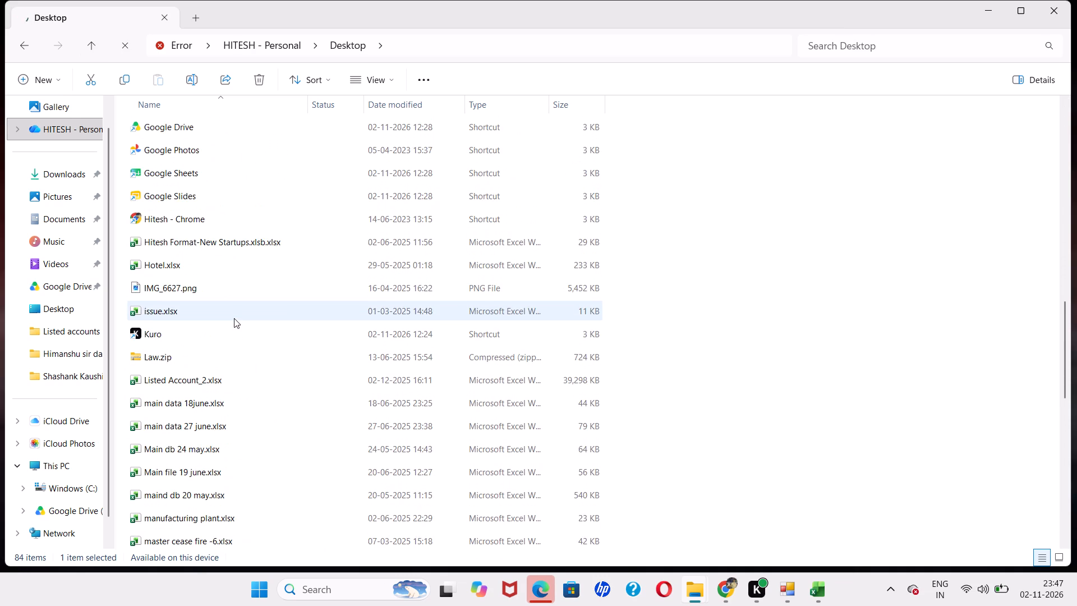
{"action": "scroll", "coordinate": [234, 318], "scroll_direction": "down", "scroll_amount": 16}
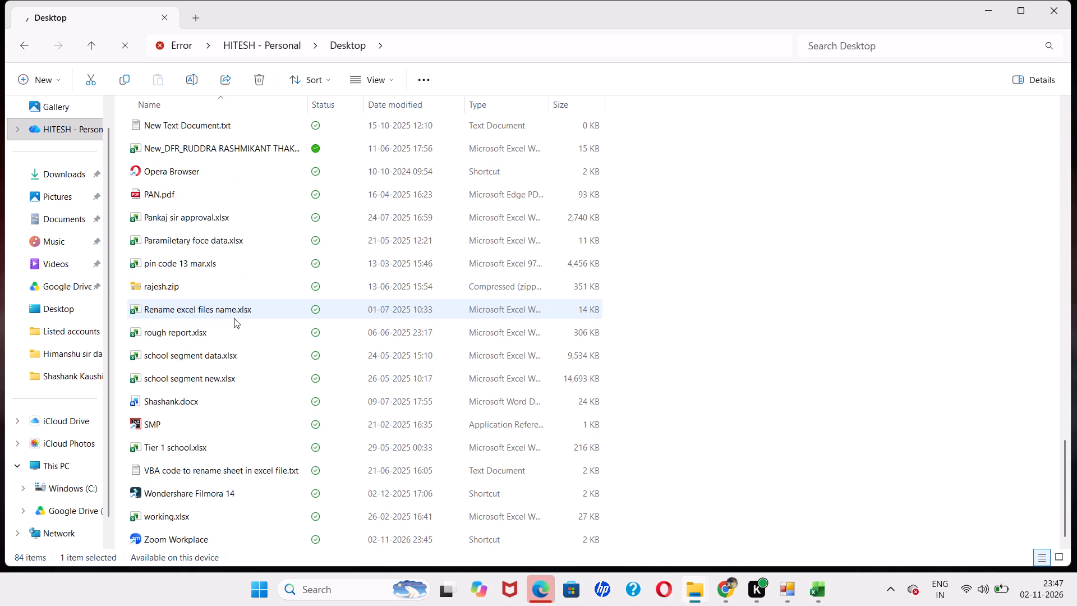
Switch back to the OMS Product wise SMP workbook and check the PRICE column from first to last row.
{"action": "key", "text": "alt+Tab"}
{"action": "key", "text": "Down"}
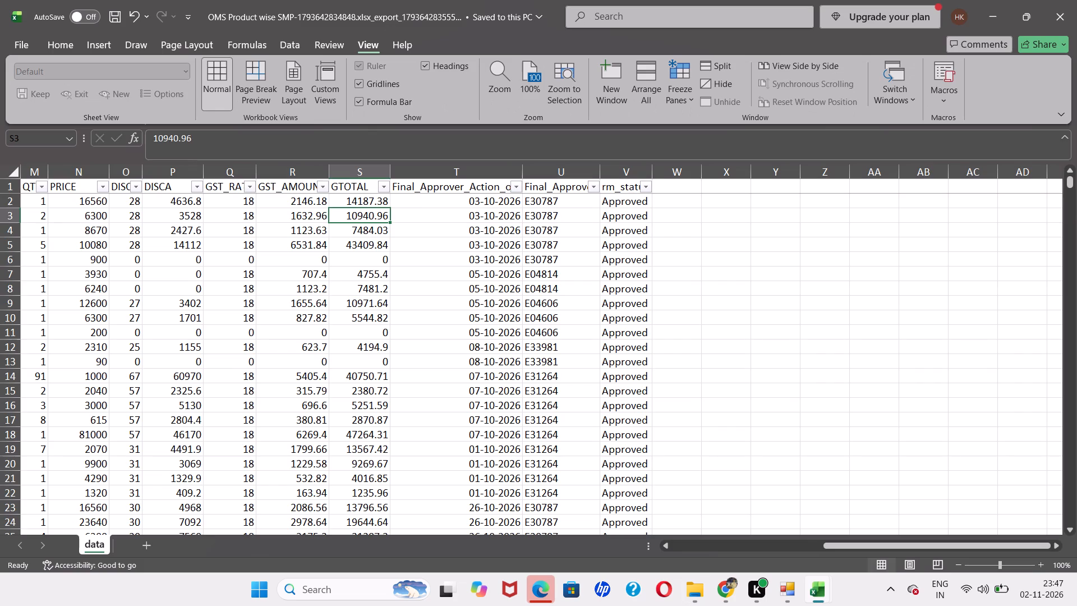
{"action": "key", "text": "ctrl+Up"}
{"action": "key", "text": "Down"}
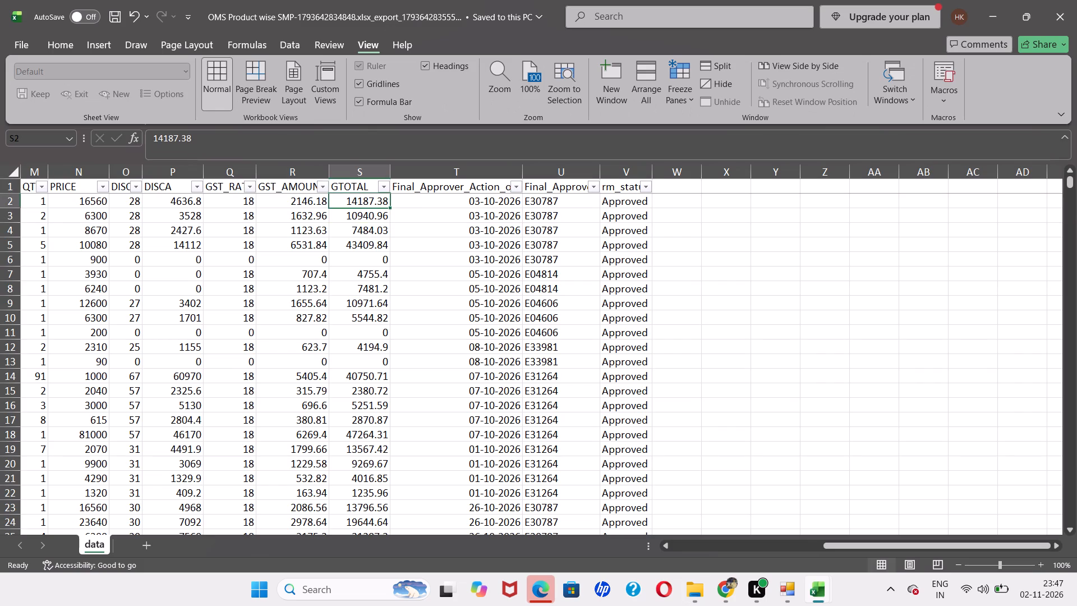
{"action": "key", "text": "Left"}
{"action": "key", "text": "Left"}
{"action": "key", "text": "Left"}
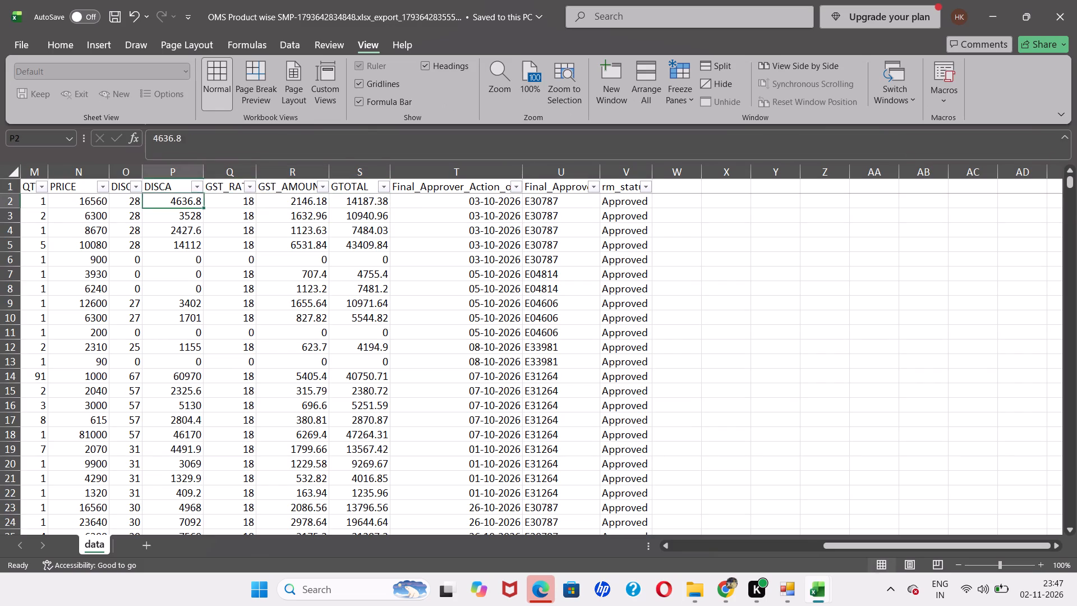
{"action": "key", "text": "Left"}
{"action": "key", "text": "Left"}
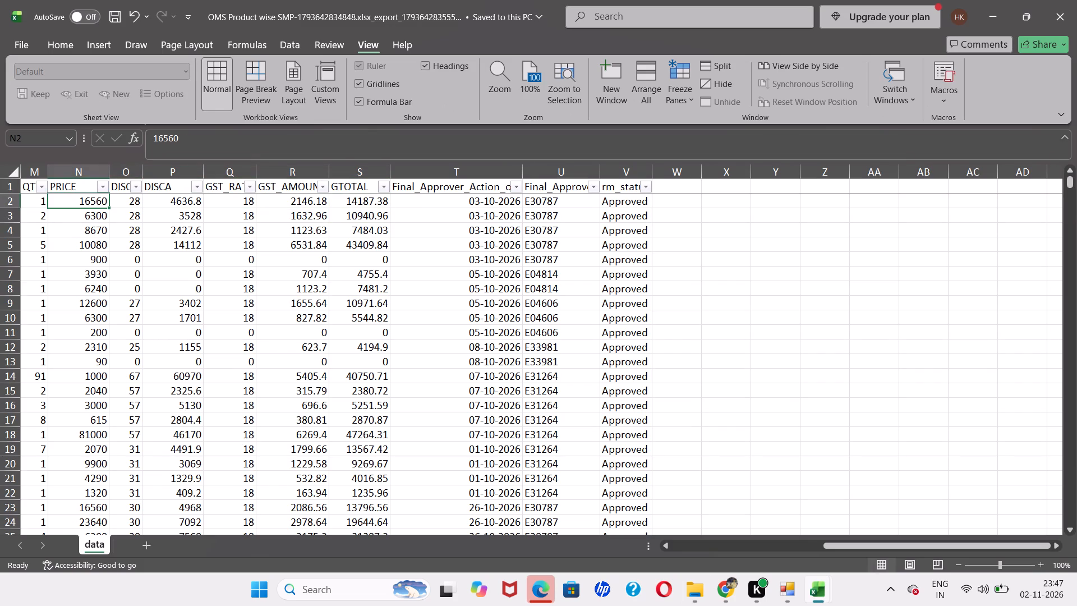
{"action": "key", "text": "ctrl+Down"}
{"action": "key", "text": "Down"}
{"action": "key", "text": "Up"}
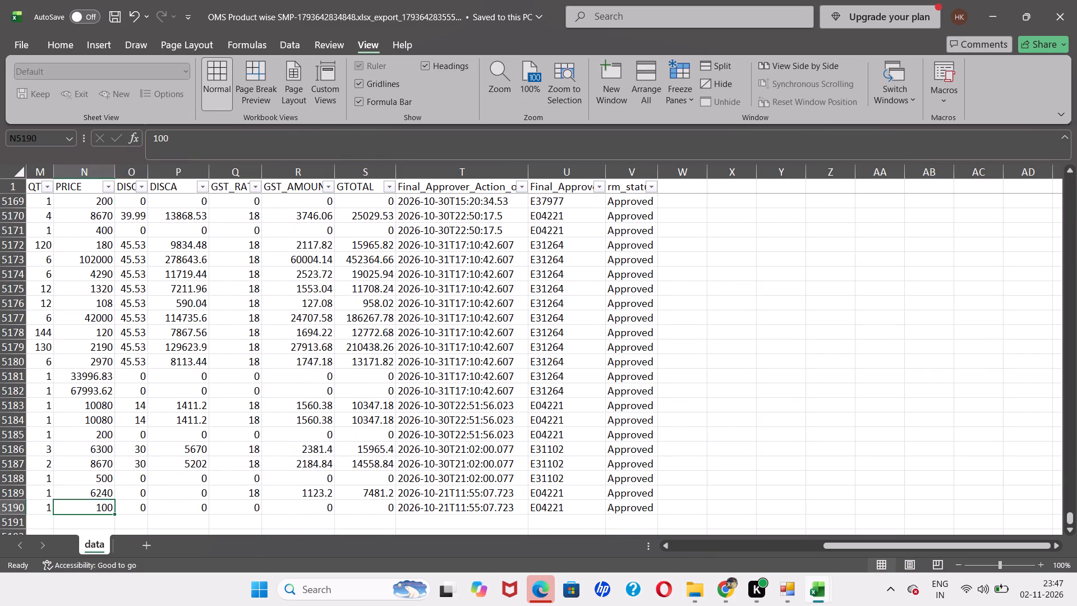
{"action": "key", "text": "ctrl+Up"}
{"action": "key", "text": "Down"}
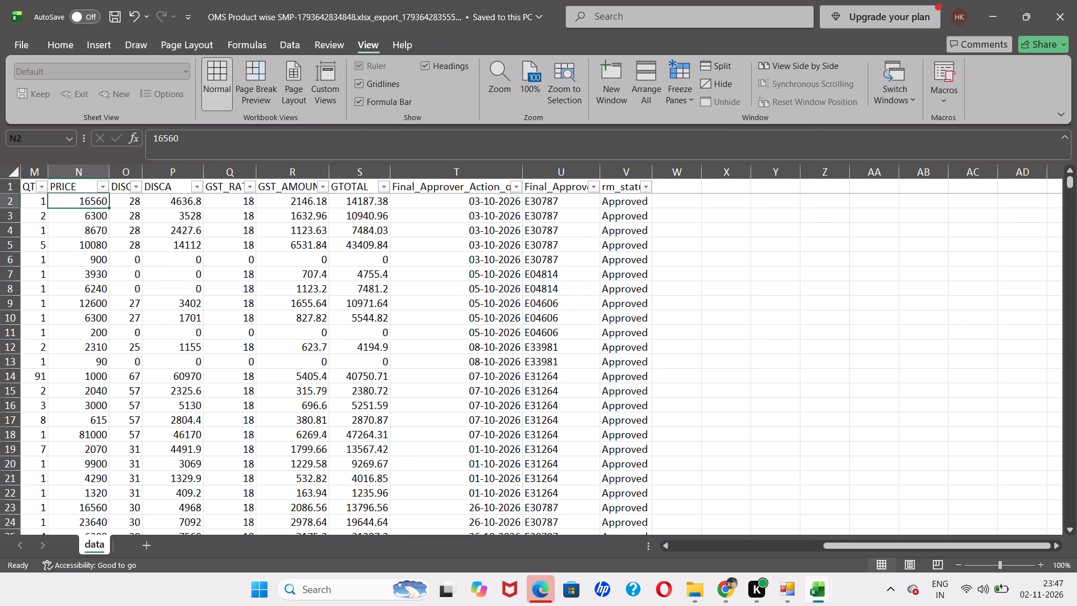
Check how far down the date-only entries run in the Final_Approver_Action column, and return to the Emp_Code header.
{"action": "key", "text": "Right"}
{"action": "key", "text": "Right"}
{"action": "key", "text": "Right"}
{"action": "key", "text": "Right"}
{"action": "key", "text": "Right"}
{"action": "key", "text": "Right"}
{"action": "key", "text": "ctrl+Down"}
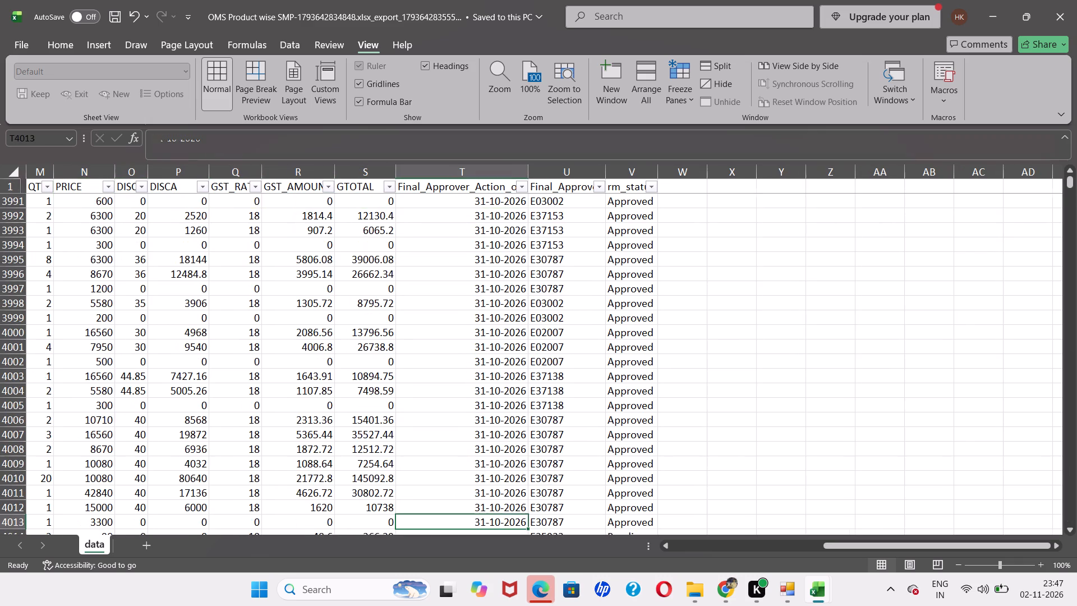
{"action": "key", "text": "ctrl+Up"}
{"action": "key", "text": "ctrl+Left"}
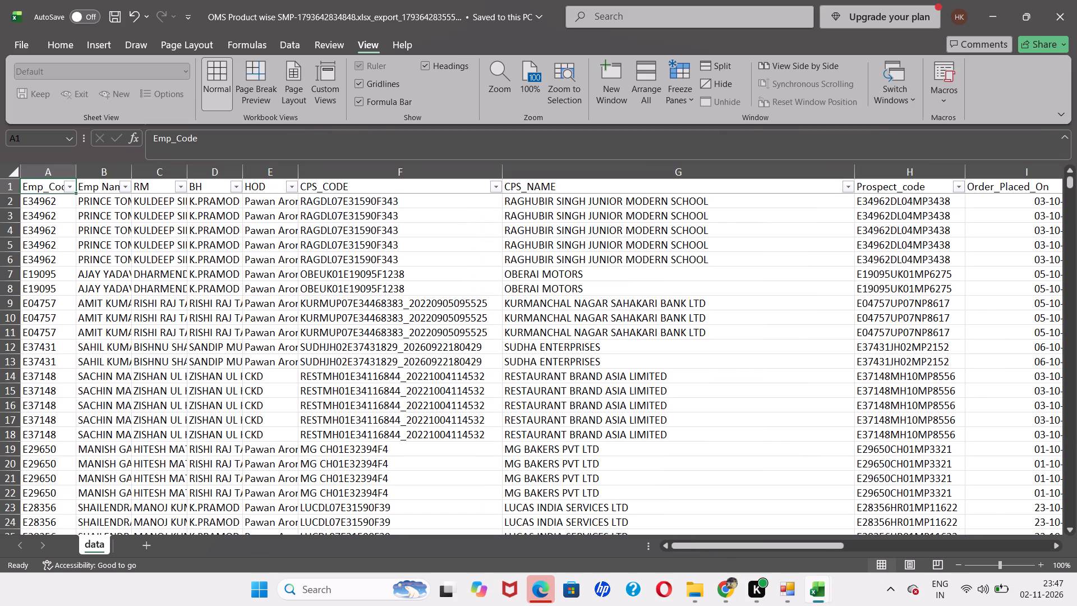
Create a PivotTable from the order data on a new worksheet.
{"action": "key", "text": "alt+d"}
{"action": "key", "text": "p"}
{"action": "key", "text": "alt+f"}
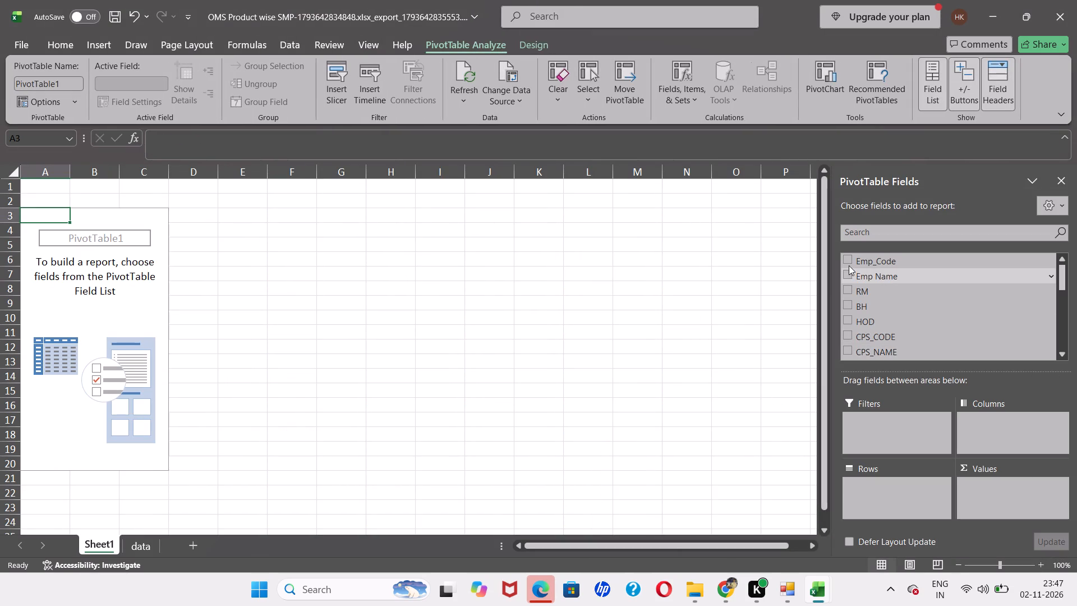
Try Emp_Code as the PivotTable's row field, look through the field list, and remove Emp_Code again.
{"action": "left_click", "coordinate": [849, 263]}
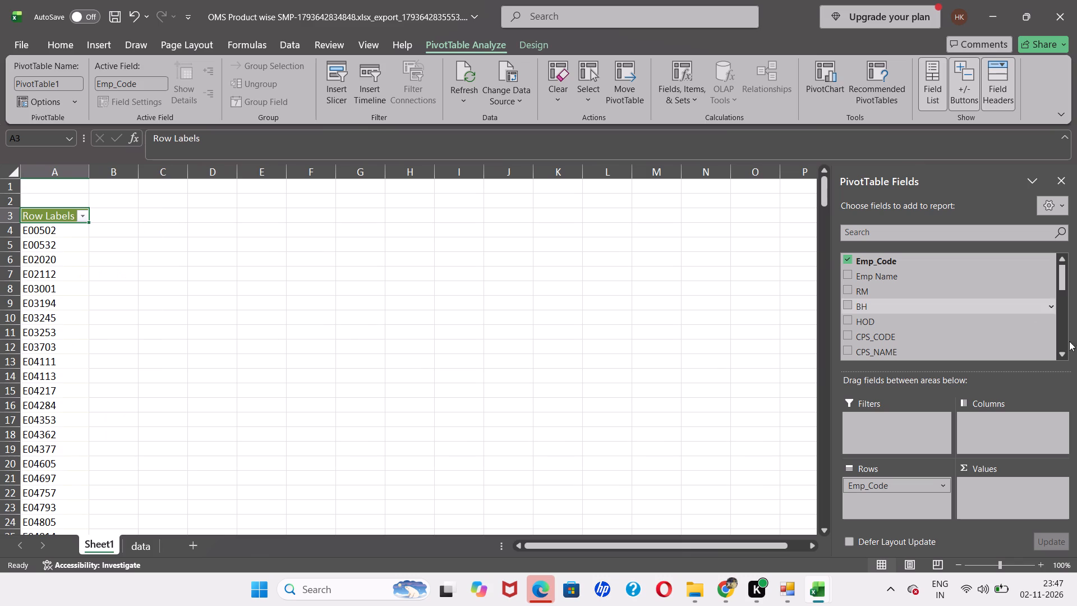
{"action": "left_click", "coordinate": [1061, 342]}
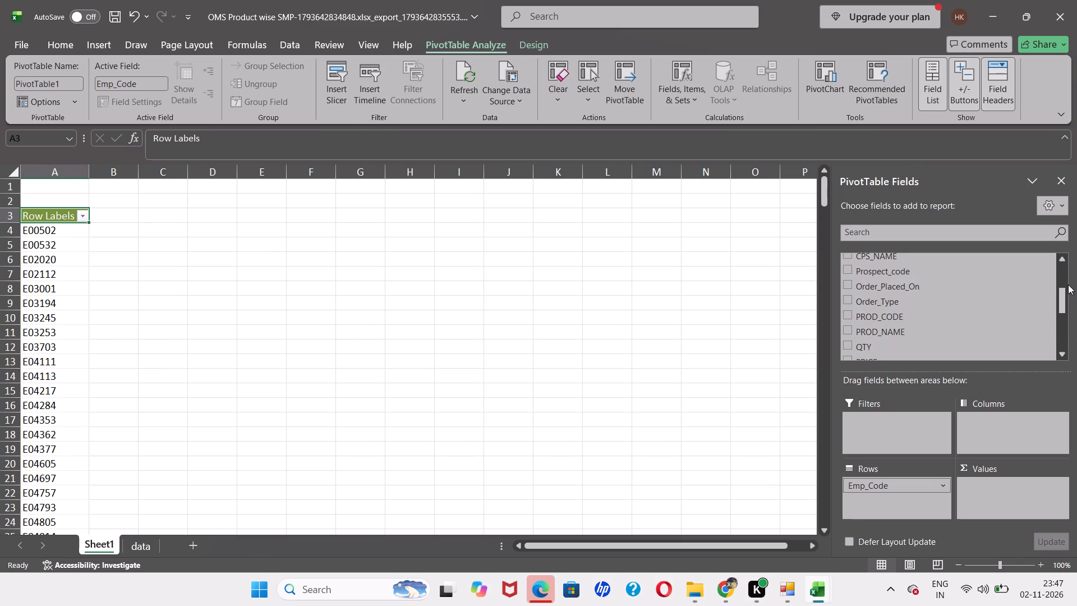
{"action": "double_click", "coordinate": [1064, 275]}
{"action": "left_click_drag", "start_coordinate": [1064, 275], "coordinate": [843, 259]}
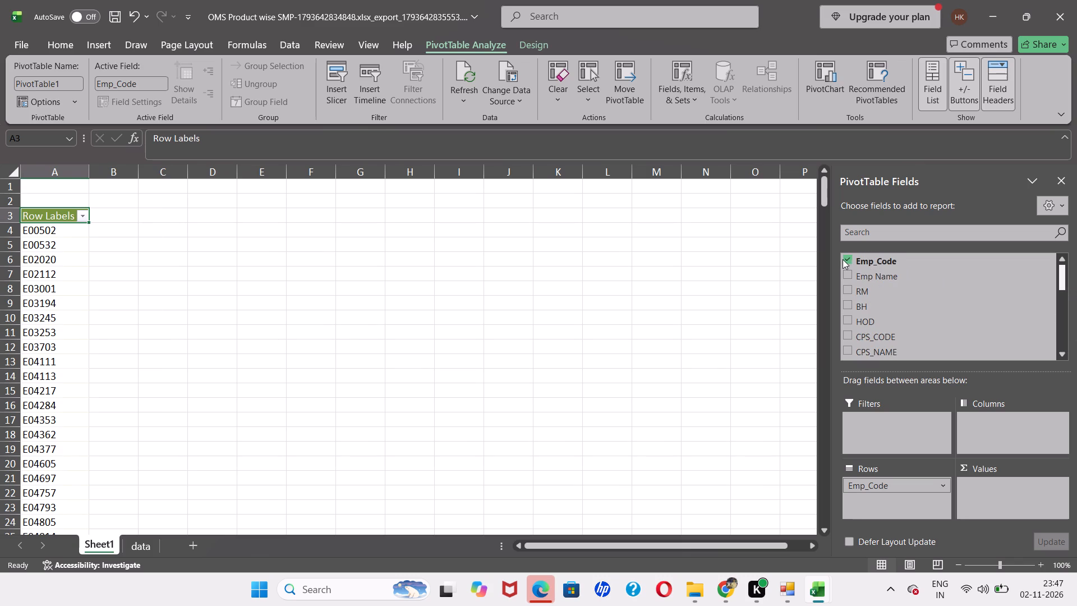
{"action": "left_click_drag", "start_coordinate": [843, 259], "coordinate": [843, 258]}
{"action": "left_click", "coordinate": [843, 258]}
Set up the PivotTable with BH as rows and the sum of QTY as values, leaving no column field.
{"action": "left_click", "coordinate": [849, 302]}
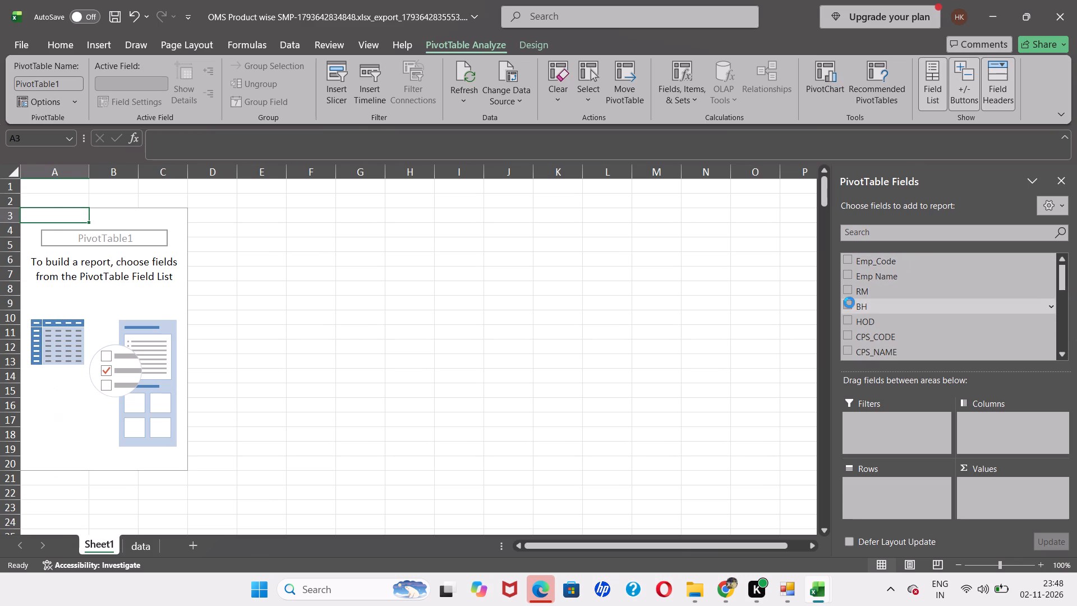
{"action": "left_click", "coordinate": [1062, 341]}
{"action": "left_click", "coordinate": [1062, 341]}
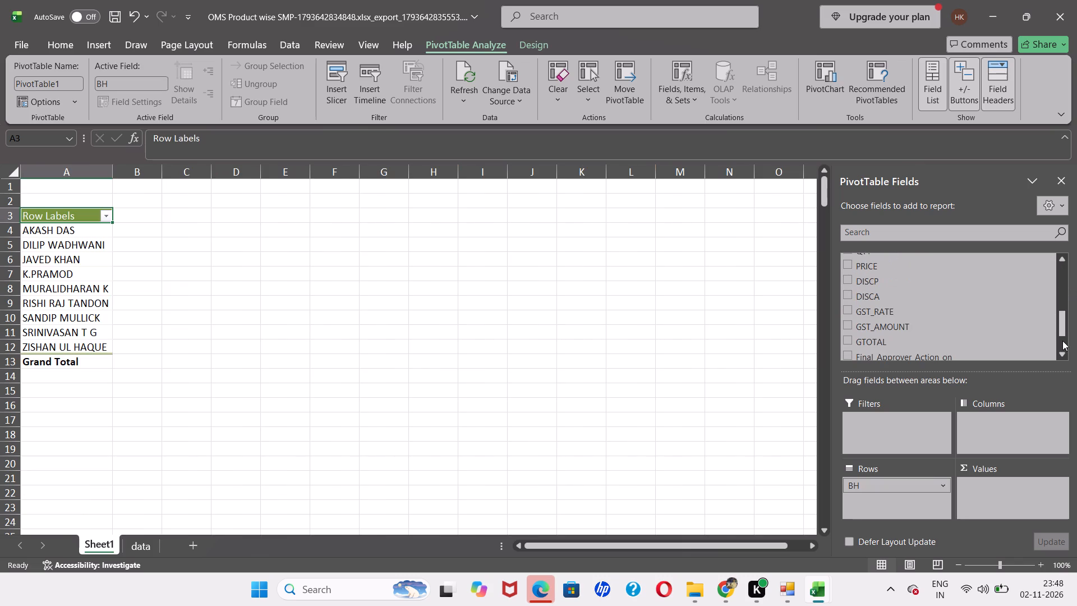
{"action": "left_click", "coordinate": [1061, 281]}
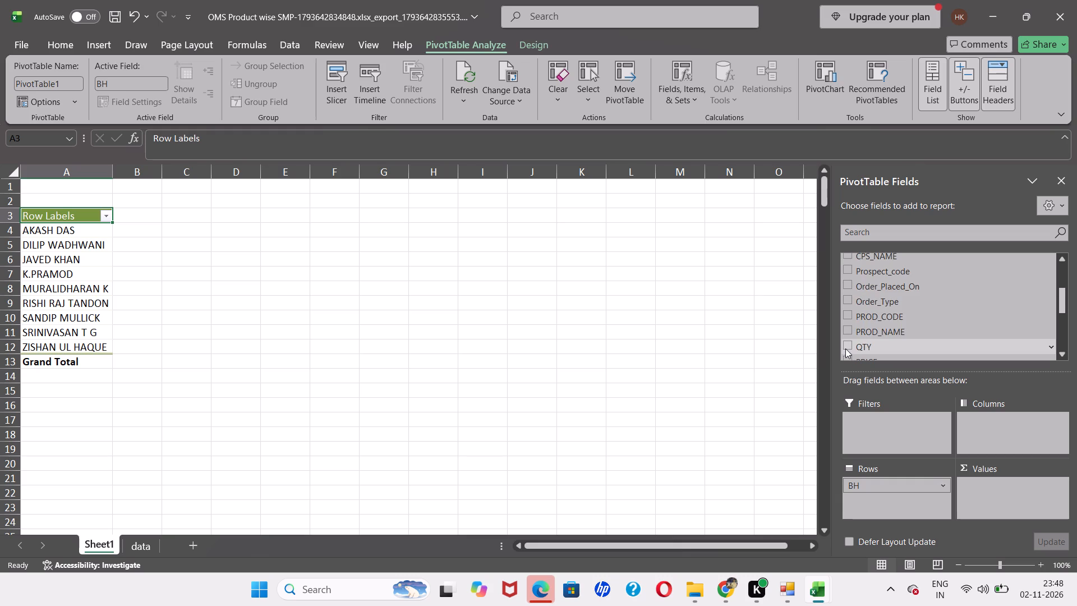
{"action": "right_click_drag", "start_coordinate": [845, 348], "coordinate": [988, 432]}
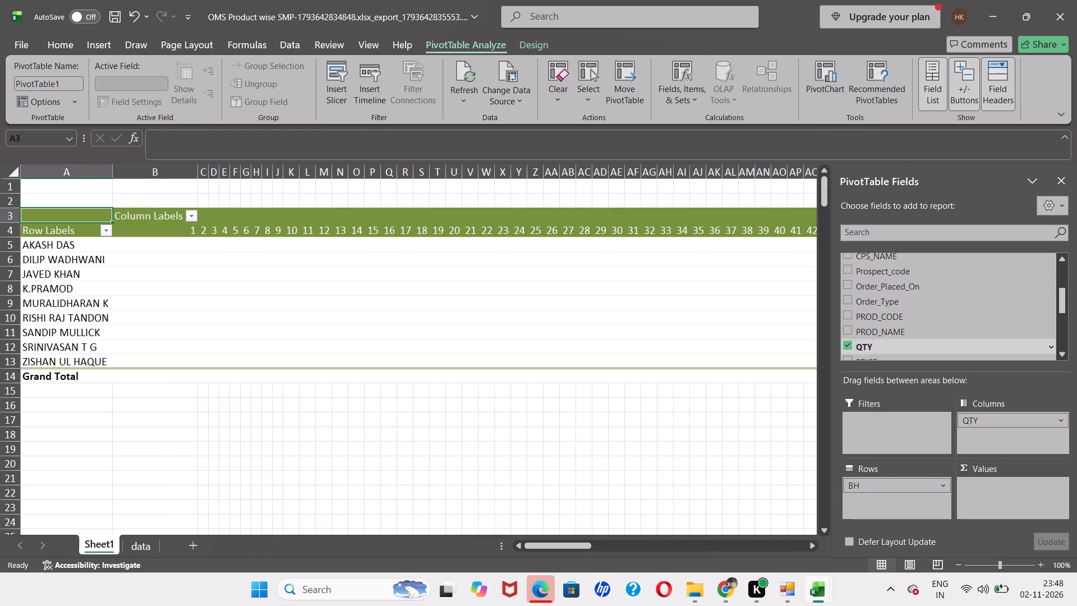
{"action": "right_click_drag", "start_coordinate": [864, 345], "coordinate": [984, 486]}
{"action": "right_click_drag", "start_coordinate": [1027, 421], "coordinate": [787, 419]}
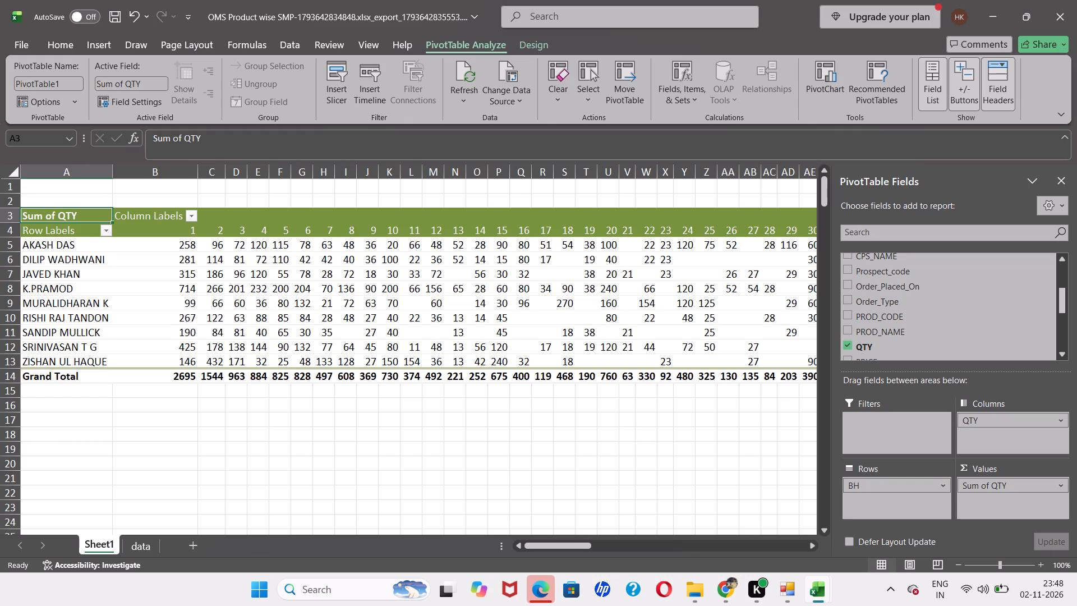
{"action": "right_click_drag", "start_coordinate": [787, 419], "coordinate": [786, 419]}
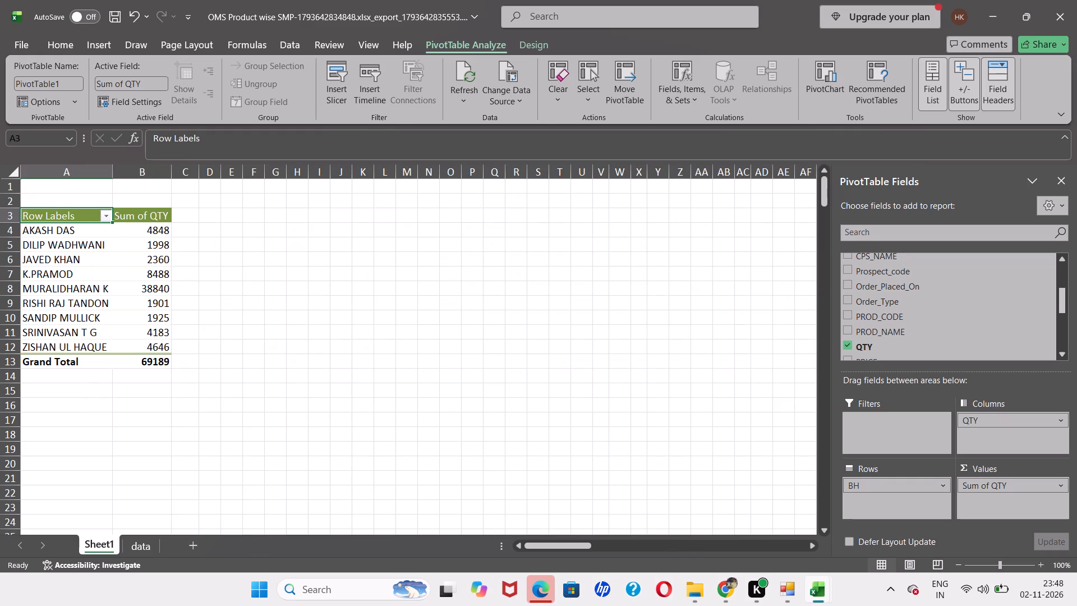
Copy the whole BH quantity PivotTable and paste it starting at cell F3.
{"action": "key", "text": "ctrl+shift+Down"}
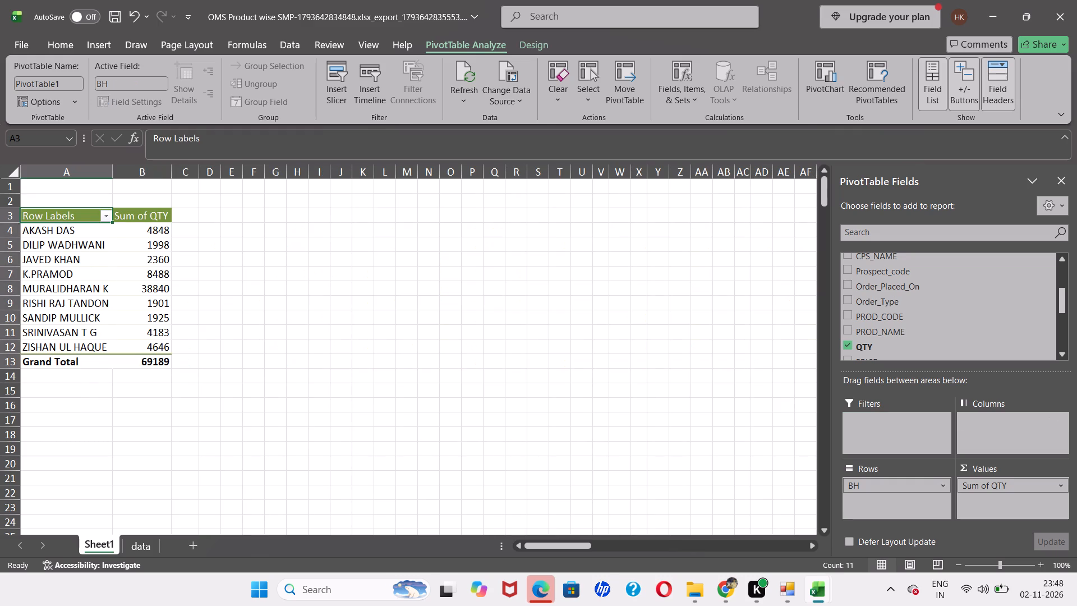
{"action": "key", "text": "shift+Right"}
{"action": "key", "text": "ctrl+c"}
{"action": "key", "text": "Right"}
{"action": "key", "text": "Right"}
{"action": "key", "text": "Right"}
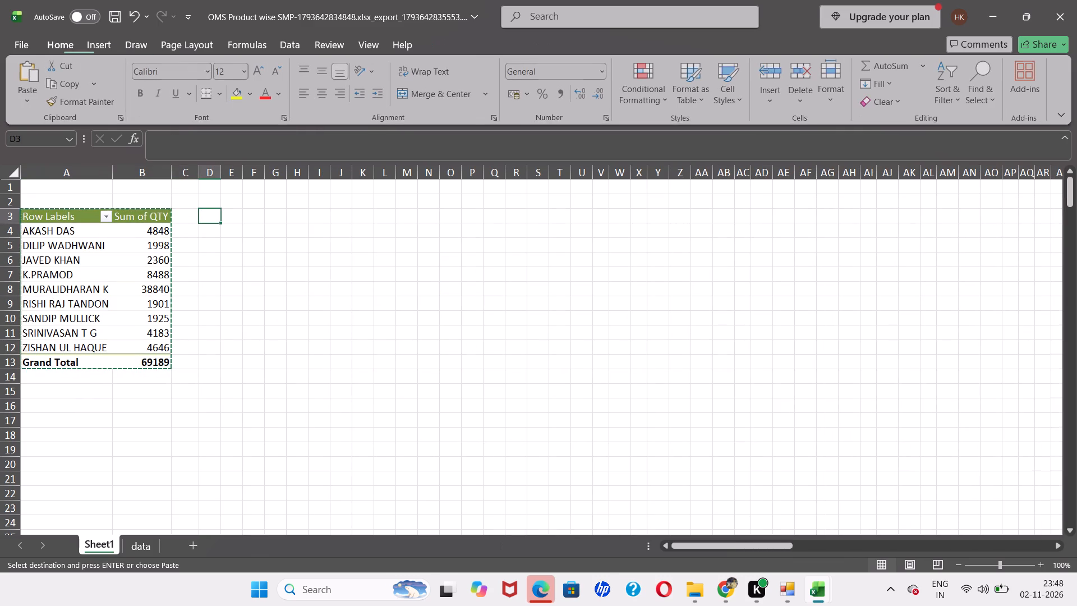
{"action": "key", "text": "Right"}
{"action": "key", "text": "Right"}
{"action": "key", "text": "ctrl+v"}
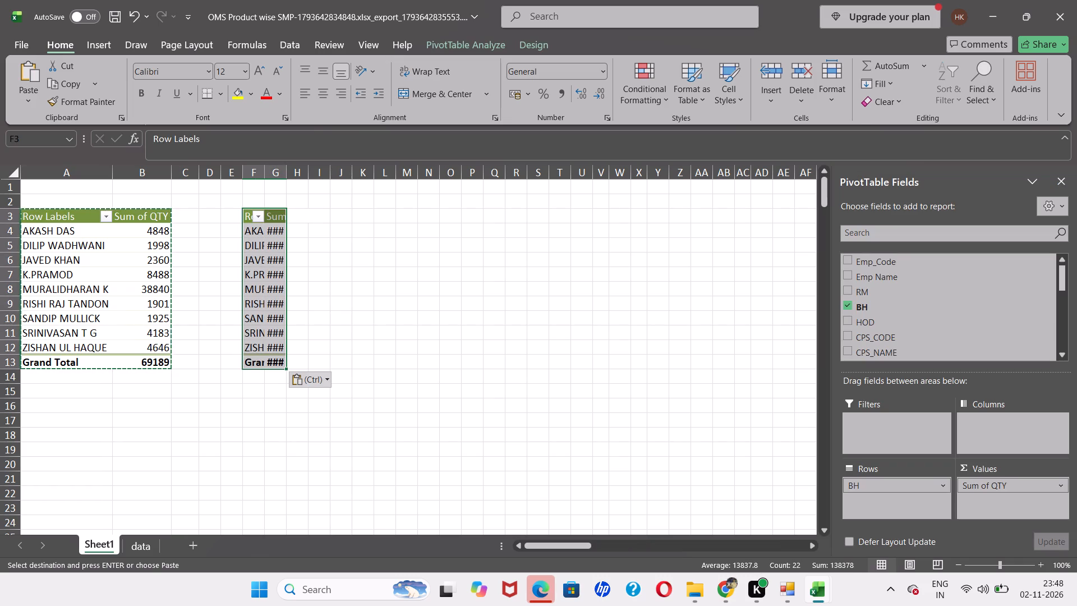
Replace QTY with the sum of GTOTAL as the value in the PivotTable copy at F3.
{"action": "left_click", "coordinate": [1062, 327]}
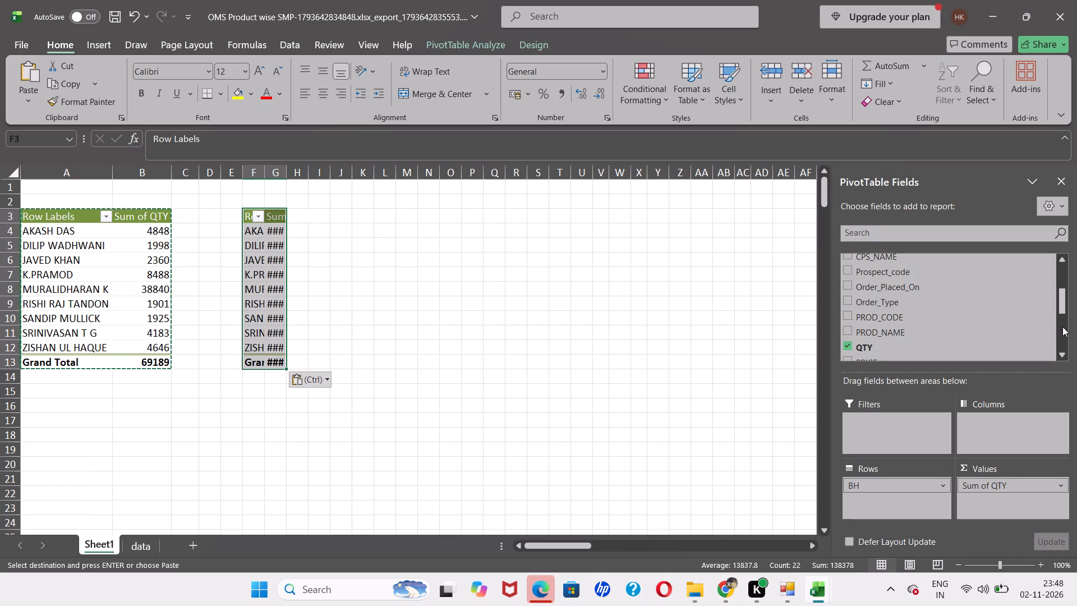
{"action": "left_click", "coordinate": [850, 342]}
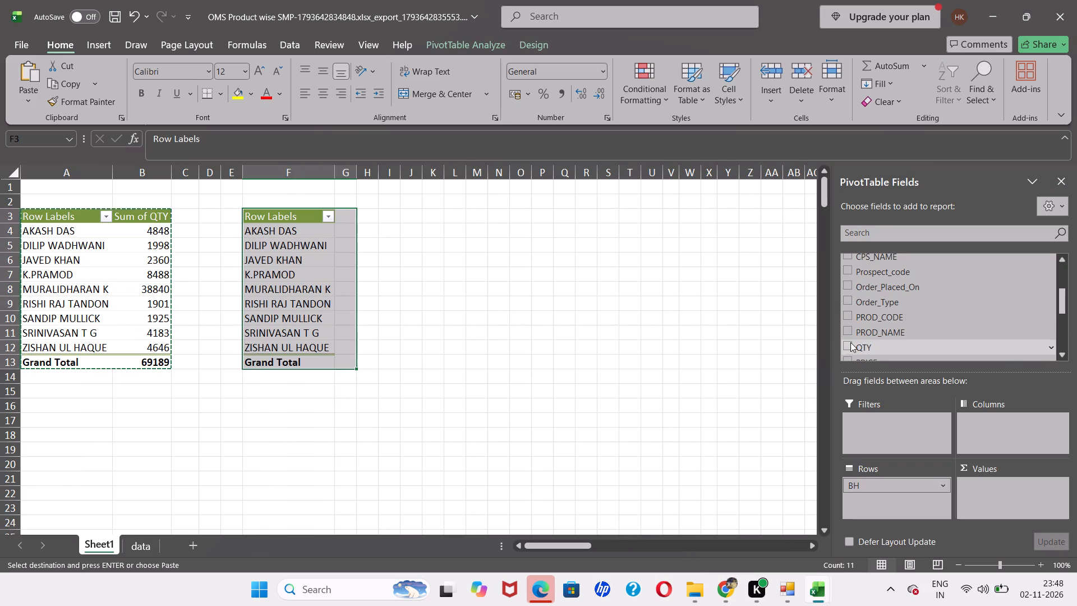
{"action": "left_click", "coordinate": [1062, 344]}
{"action": "left_click", "coordinate": [1062, 344]}
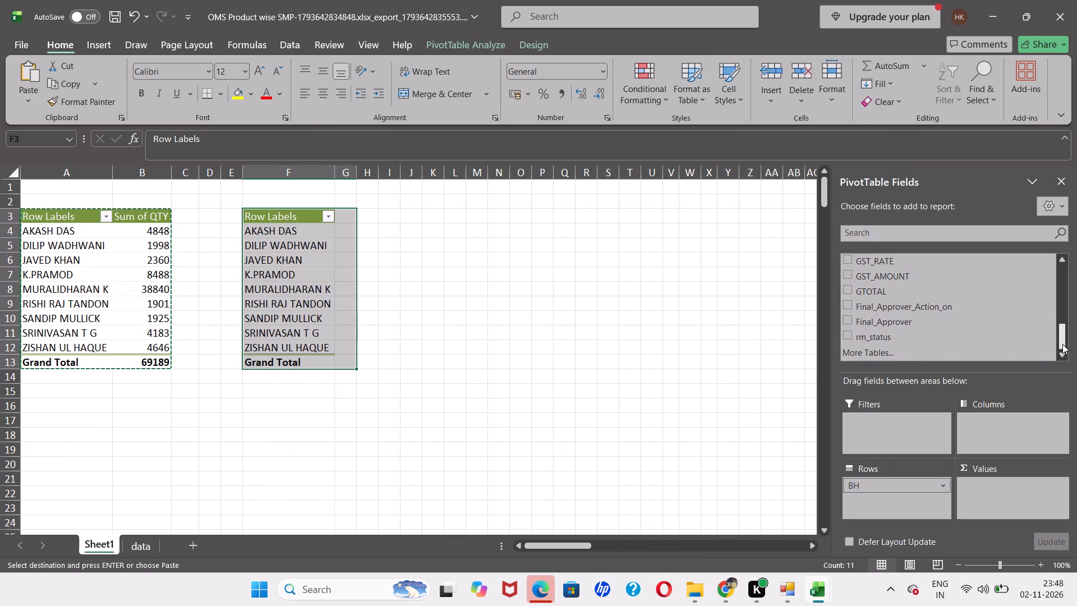
{"action": "left_click", "coordinate": [849, 291]}
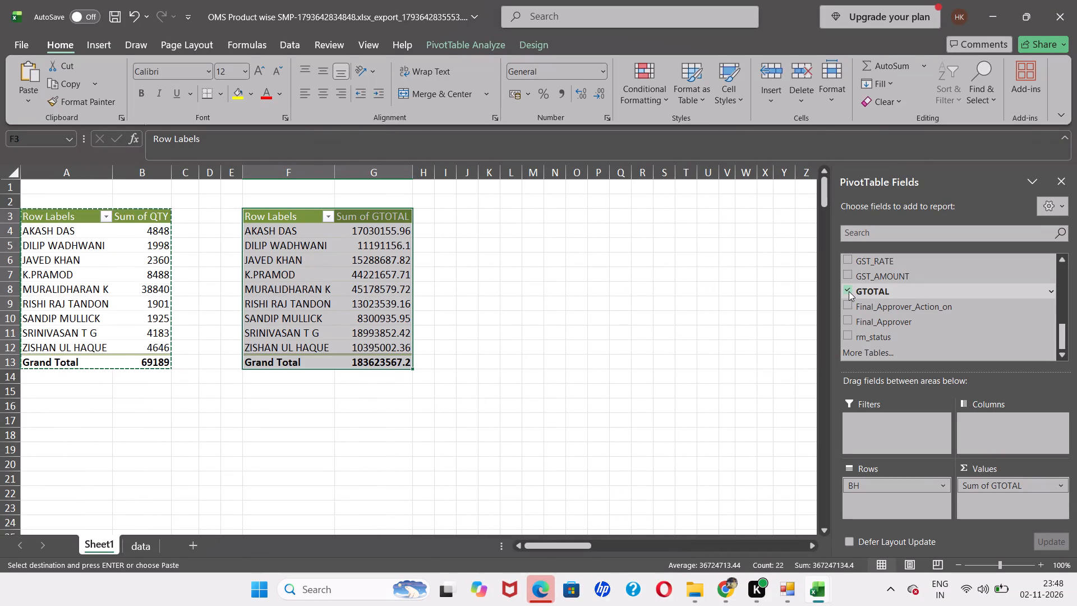
Open the number format settings of the Sum of GTOTAL value field, keeping the Sum calculation.
{"action": "key", "text": "Right"}
{"action": "key", "text": "Down"}
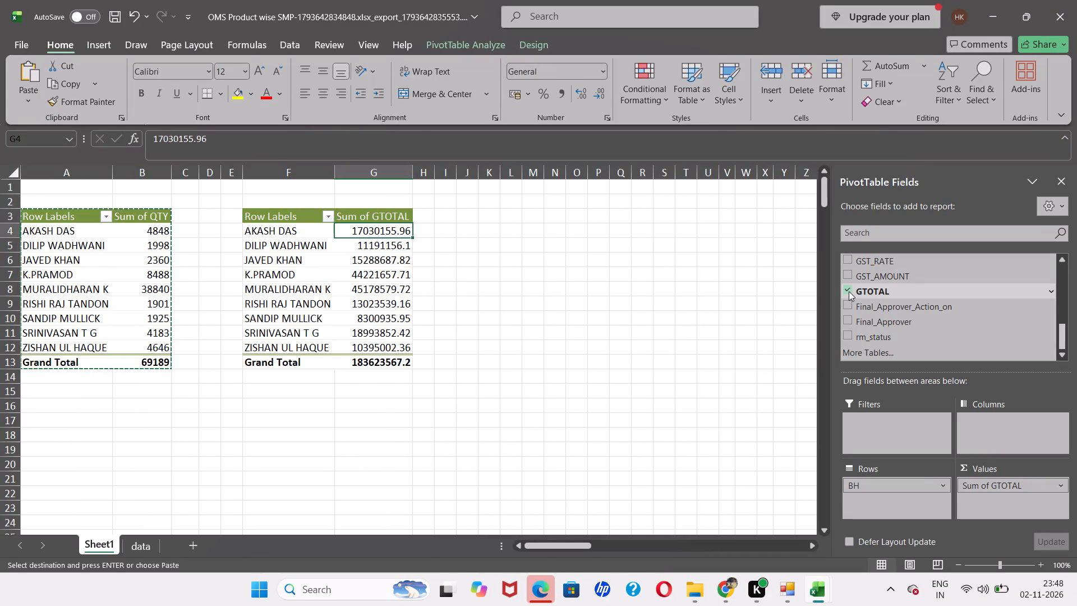
{"action": "right_click", "coordinate": [1045, 489]}
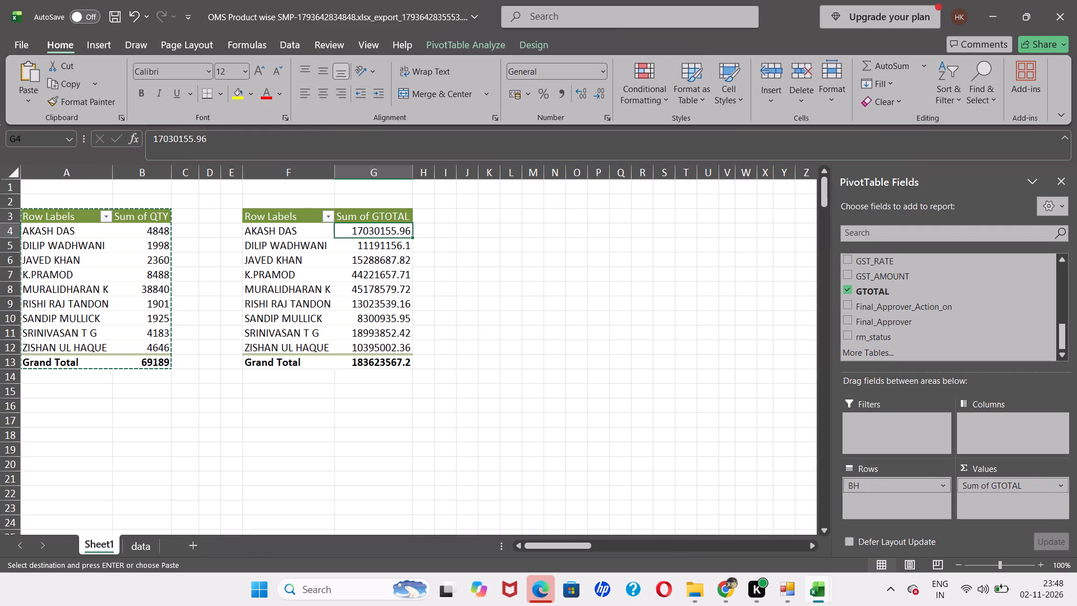
{"action": "left_click", "coordinate": [1045, 489]}
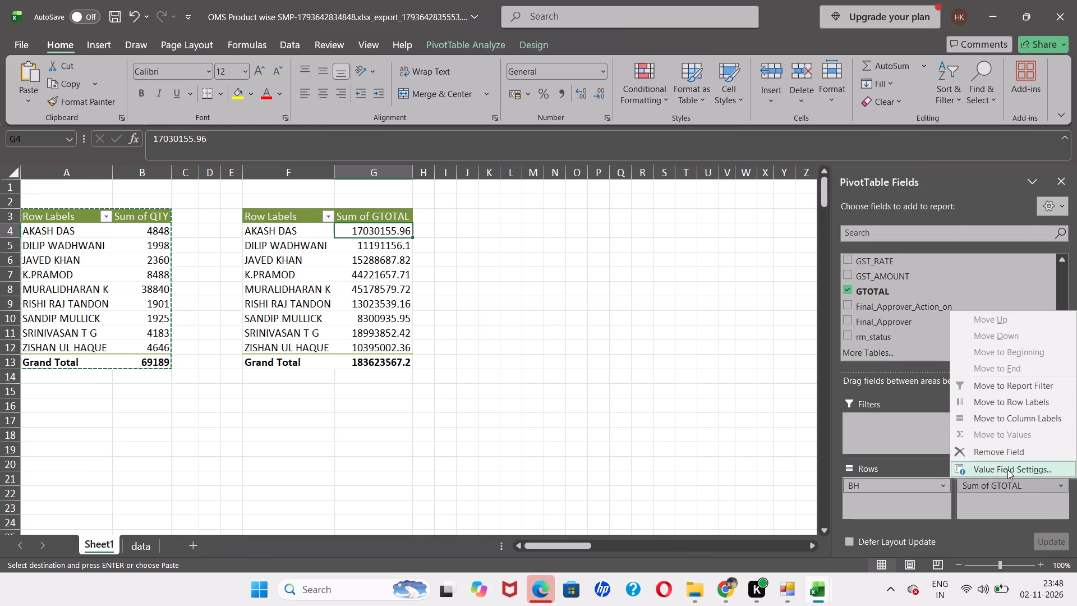
{"action": "left_click", "coordinate": [1007, 470]}
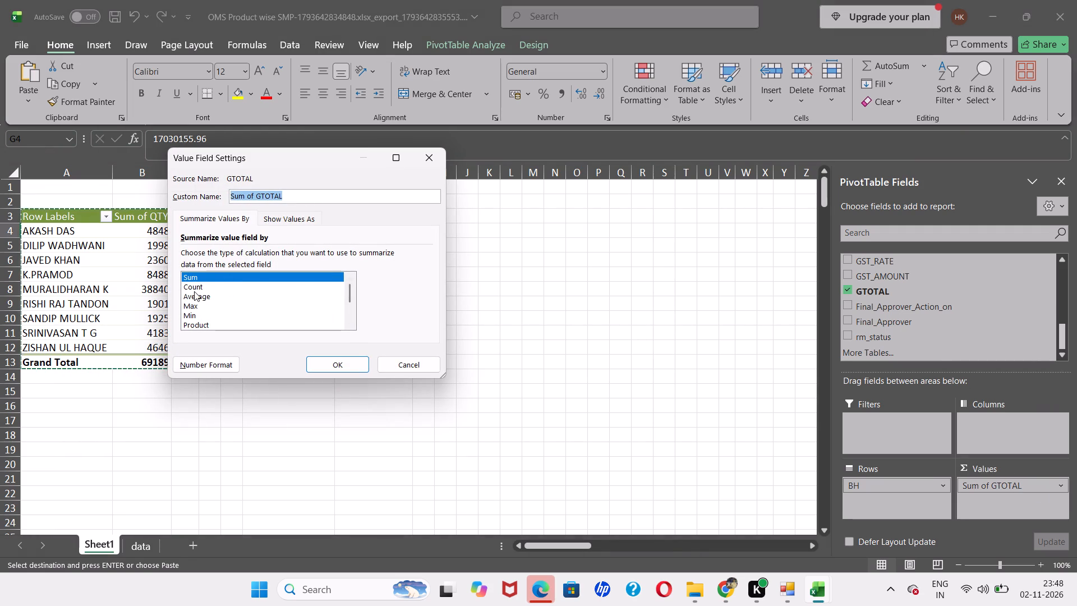
{"action": "scroll", "coordinate": [215, 293], "scroll_direction": "down", "scroll_amount": 3}
{"action": "scroll", "coordinate": [215, 293], "scroll_direction": "up", "scroll_amount": 7}
{"action": "left_click", "coordinate": [209, 360]}
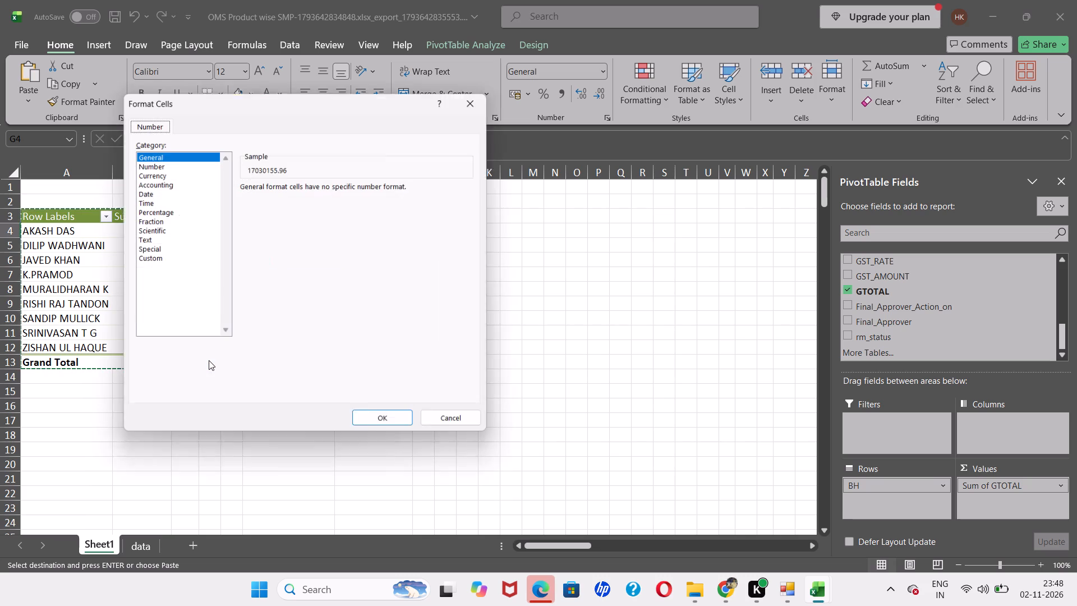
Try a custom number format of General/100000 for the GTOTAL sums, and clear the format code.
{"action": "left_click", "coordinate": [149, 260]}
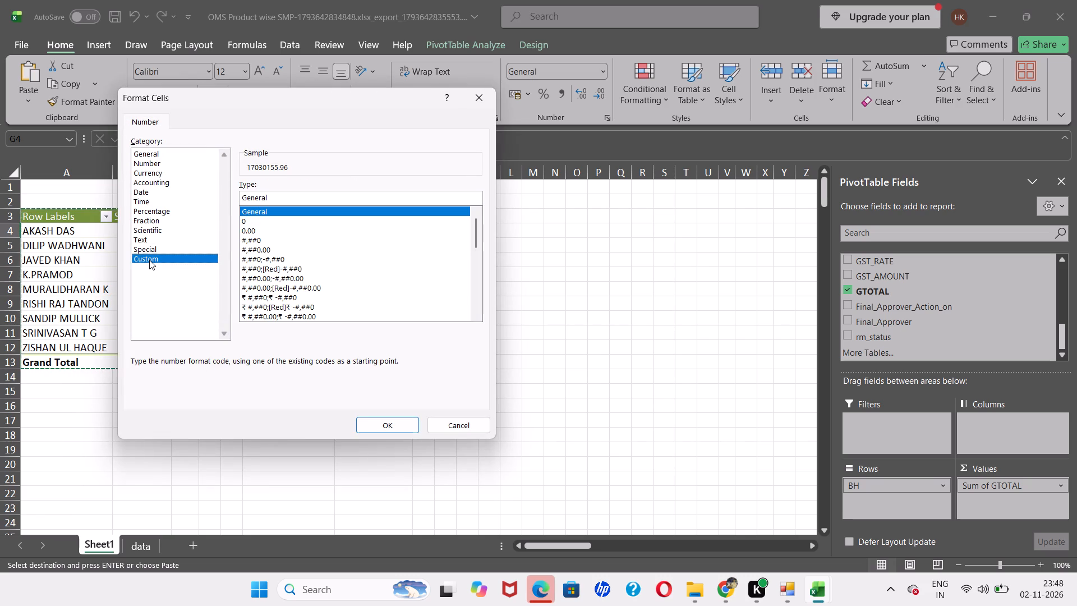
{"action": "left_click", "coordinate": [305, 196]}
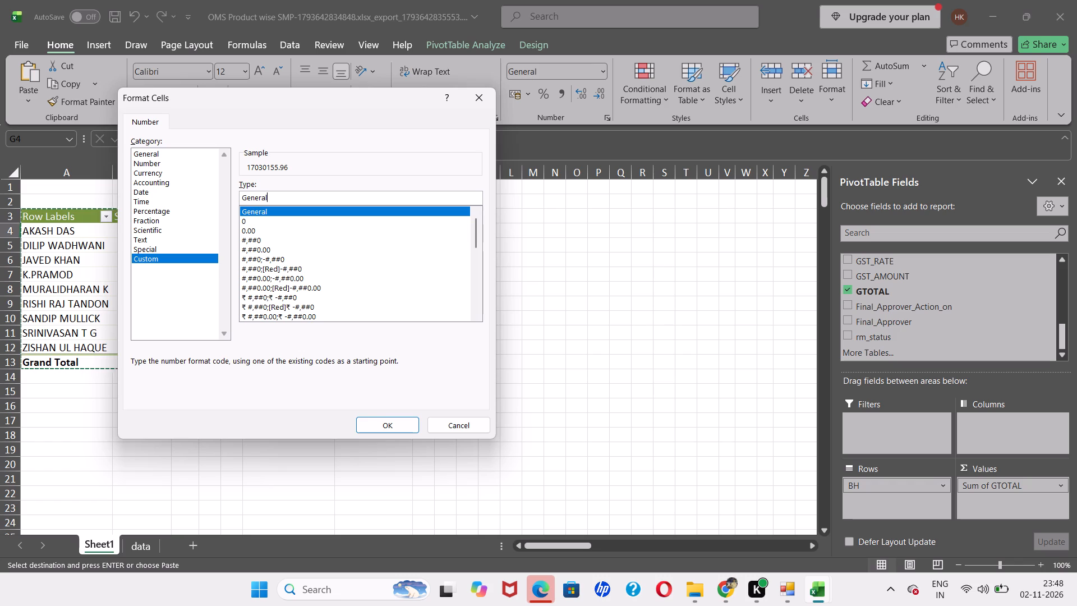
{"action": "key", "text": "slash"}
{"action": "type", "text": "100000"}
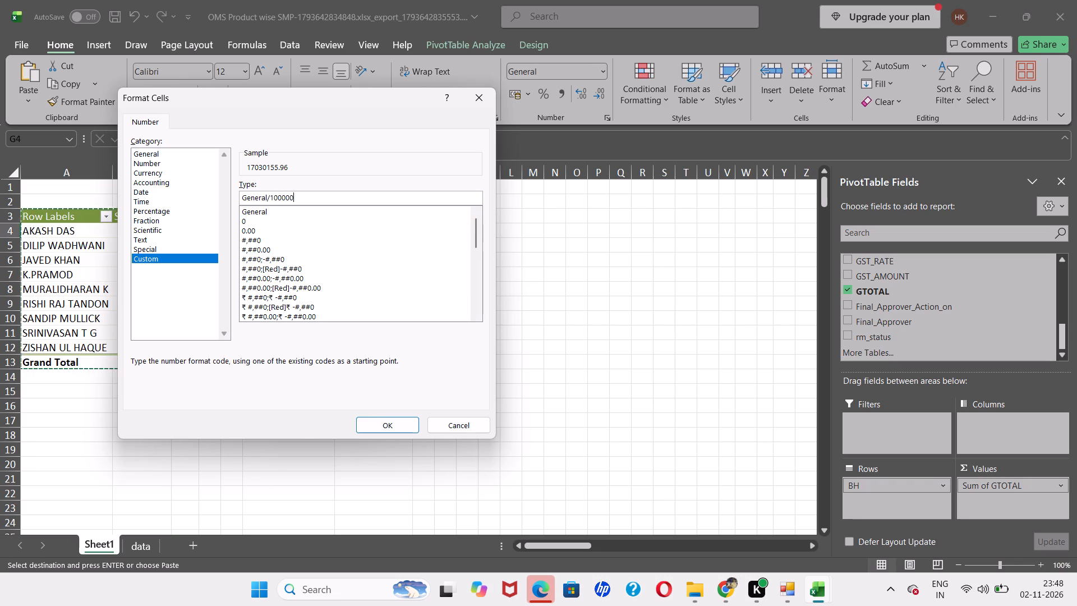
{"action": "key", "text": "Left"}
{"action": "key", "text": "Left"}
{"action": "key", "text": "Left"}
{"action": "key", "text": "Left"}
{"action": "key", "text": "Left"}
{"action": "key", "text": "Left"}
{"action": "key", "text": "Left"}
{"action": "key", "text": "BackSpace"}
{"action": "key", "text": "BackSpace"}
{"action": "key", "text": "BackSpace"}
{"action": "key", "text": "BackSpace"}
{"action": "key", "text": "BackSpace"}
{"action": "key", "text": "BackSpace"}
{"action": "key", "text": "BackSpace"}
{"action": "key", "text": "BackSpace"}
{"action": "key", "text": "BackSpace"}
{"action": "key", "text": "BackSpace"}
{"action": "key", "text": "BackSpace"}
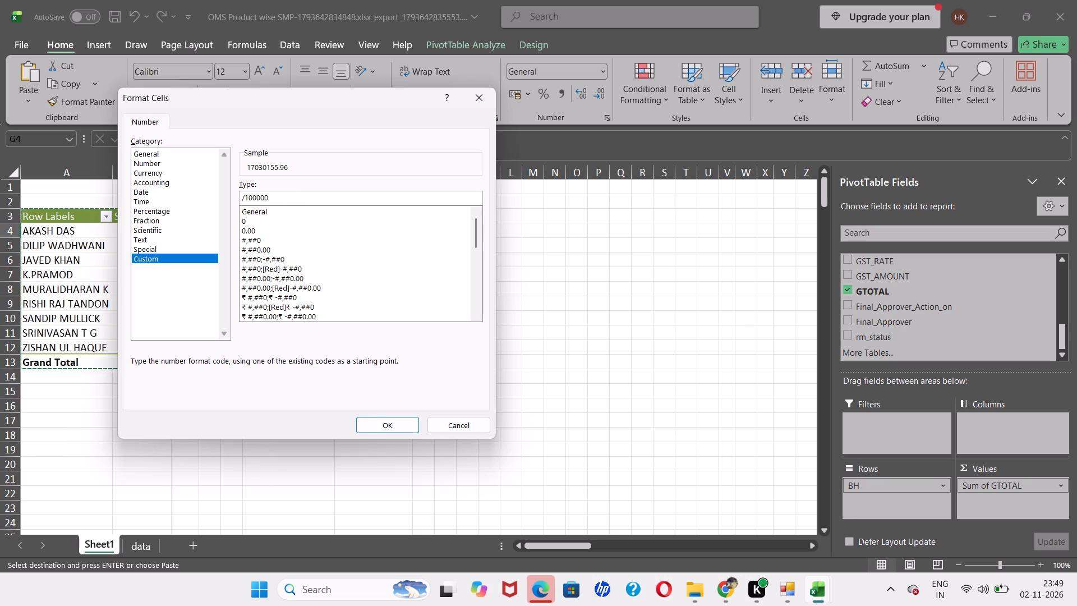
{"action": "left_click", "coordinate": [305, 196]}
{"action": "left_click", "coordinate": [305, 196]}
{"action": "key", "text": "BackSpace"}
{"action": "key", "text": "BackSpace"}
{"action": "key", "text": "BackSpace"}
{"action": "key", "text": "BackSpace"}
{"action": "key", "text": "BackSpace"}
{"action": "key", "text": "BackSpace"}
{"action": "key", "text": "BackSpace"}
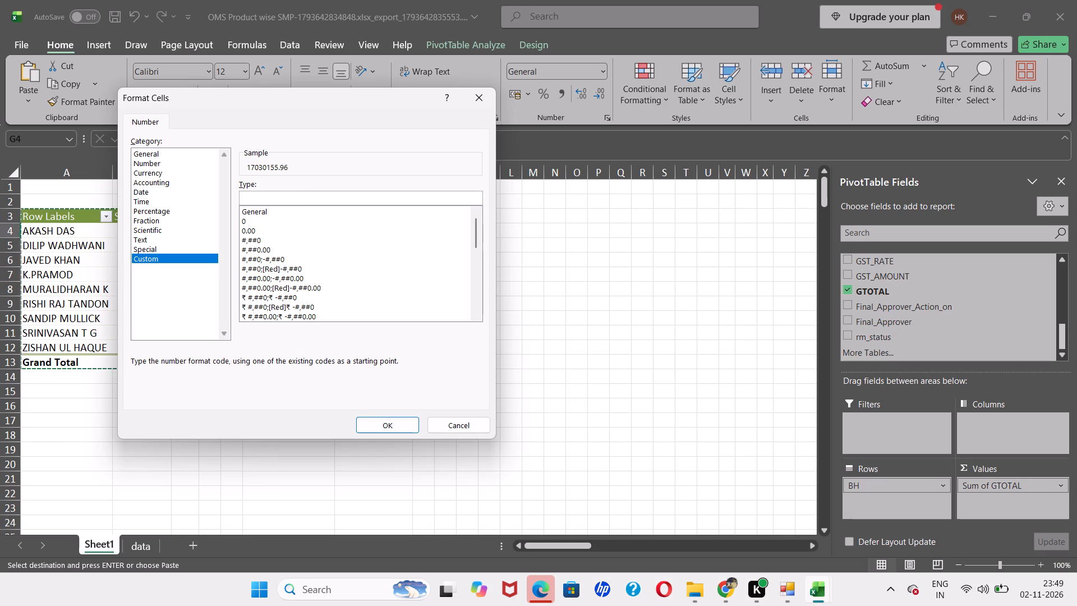
Format the Sum of GTOTAL value field as Number with 2 decimal places and the 1000 separator.
{"action": "scroll", "coordinate": [301, 304], "scroll_direction": "down", "scroll_amount": 4}
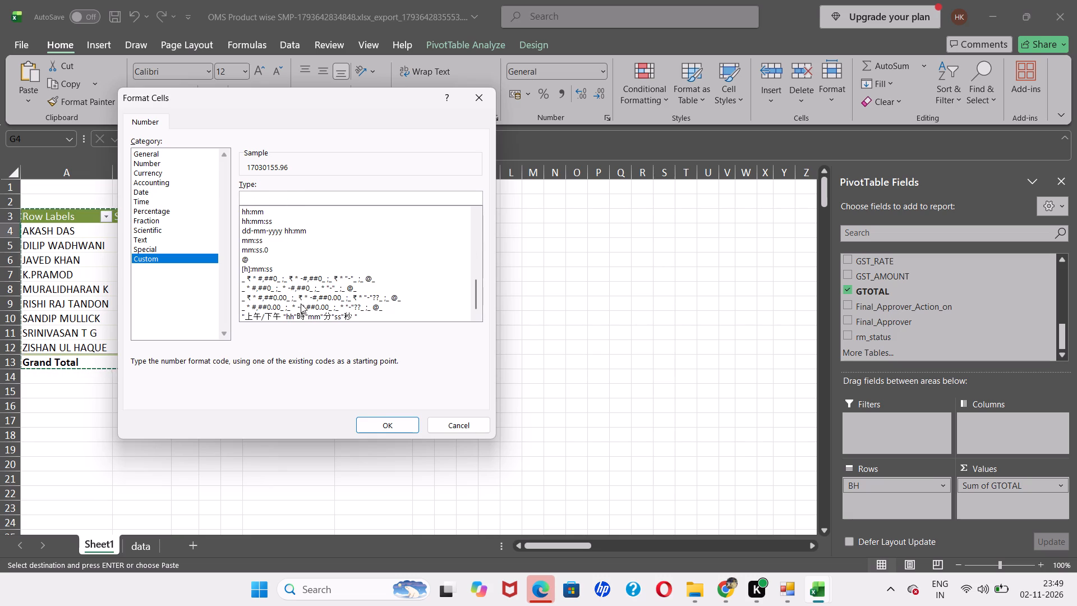
{"action": "scroll", "coordinate": [301, 304], "scroll_direction": "up", "scroll_amount": 4}
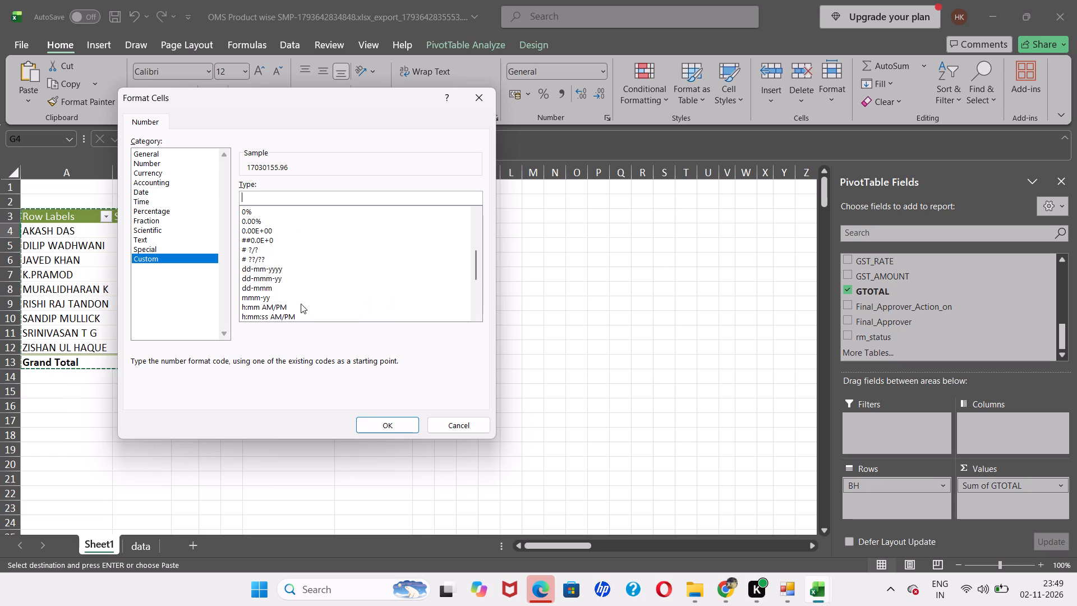
{"action": "left_click", "coordinate": [158, 168]}
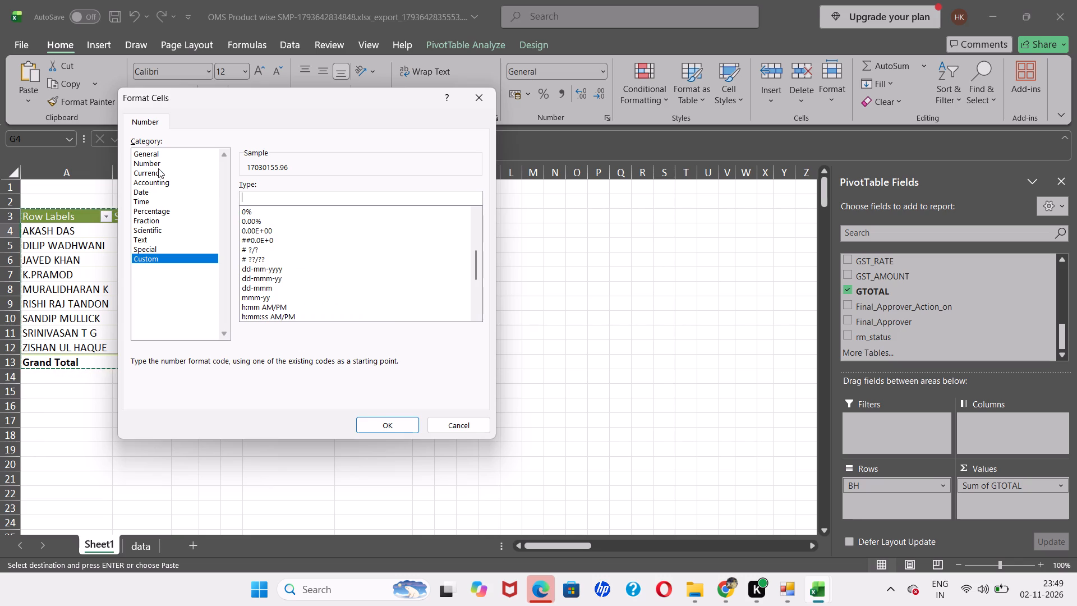
{"action": "left_click", "coordinate": [159, 167]}
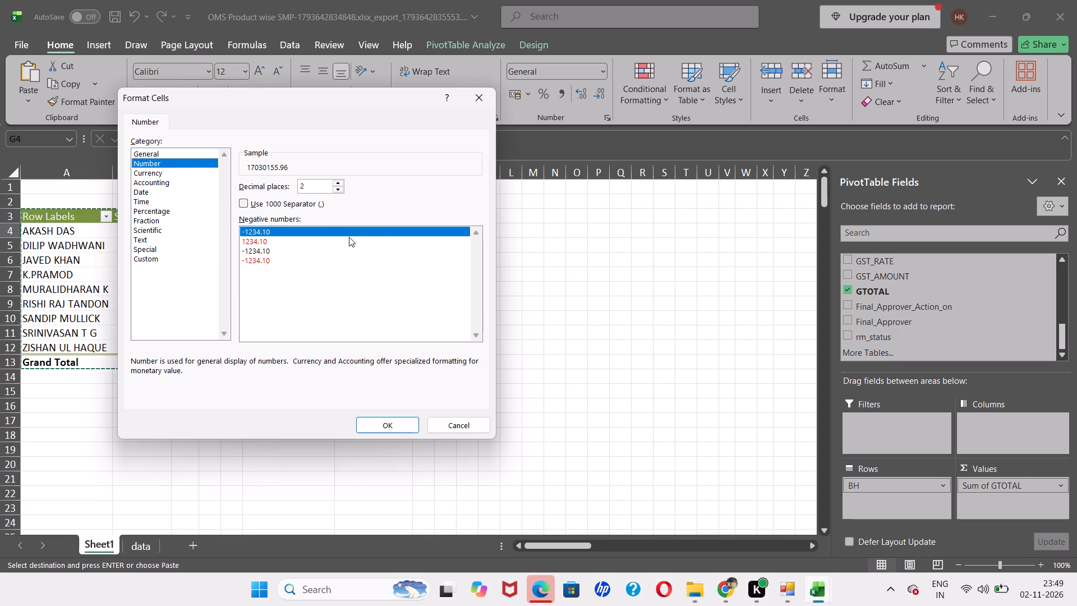
{"action": "left_click", "coordinate": [337, 187]}
{"action": "triple_click", "coordinate": [337, 187]}
{"action": "double_click", "coordinate": [337, 187]}
{"action": "left_click_drag", "start_coordinate": [337, 187], "coordinate": [340, 181]}
{"action": "double_click", "coordinate": [340, 181]}
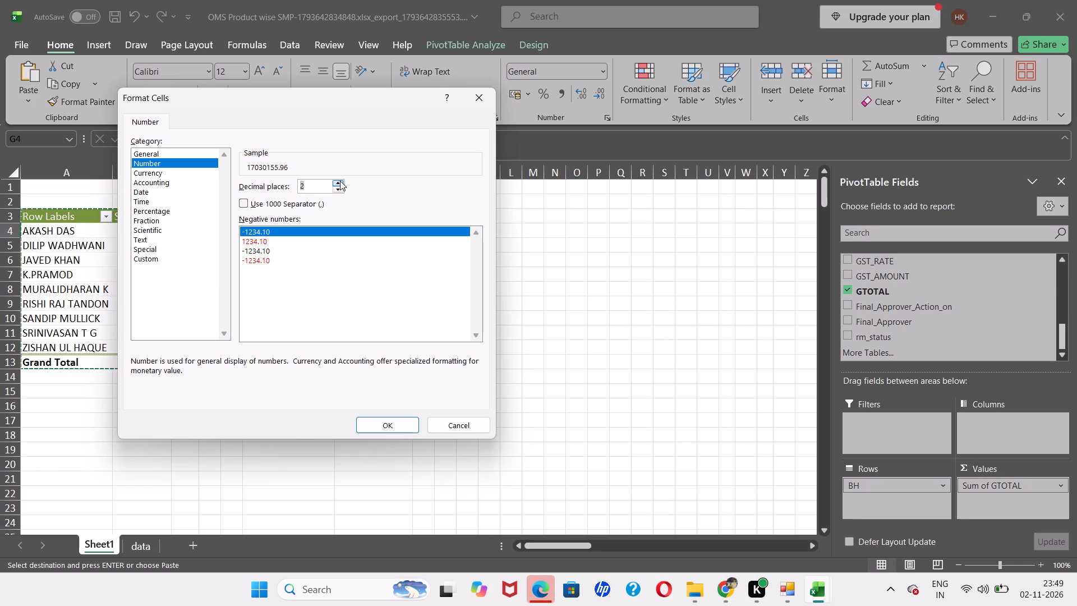
{"action": "left_click", "coordinate": [245, 203]}
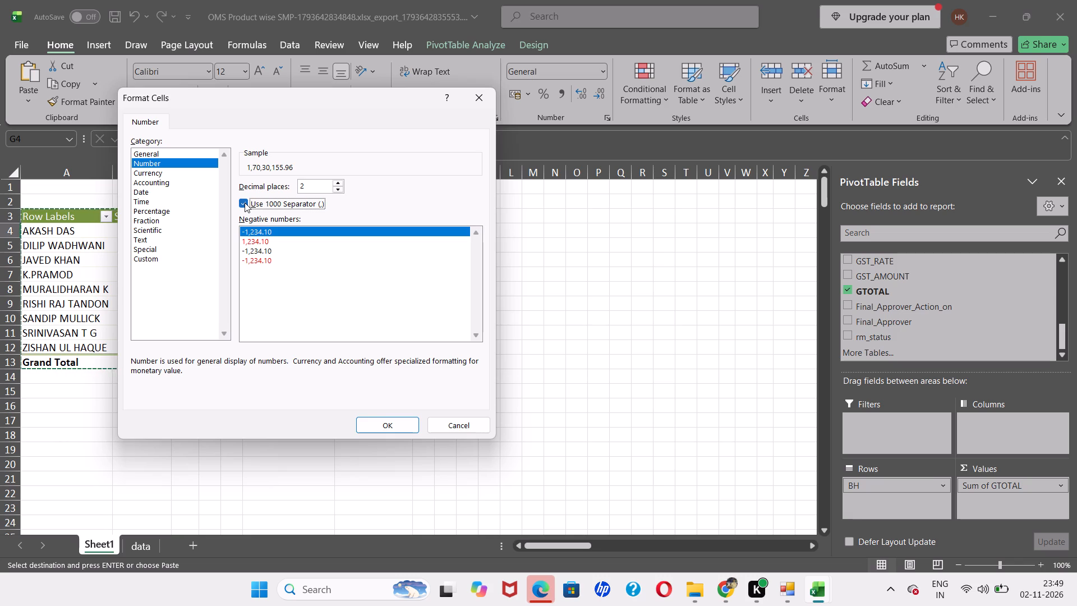
{"action": "left_click", "coordinate": [380, 424]}
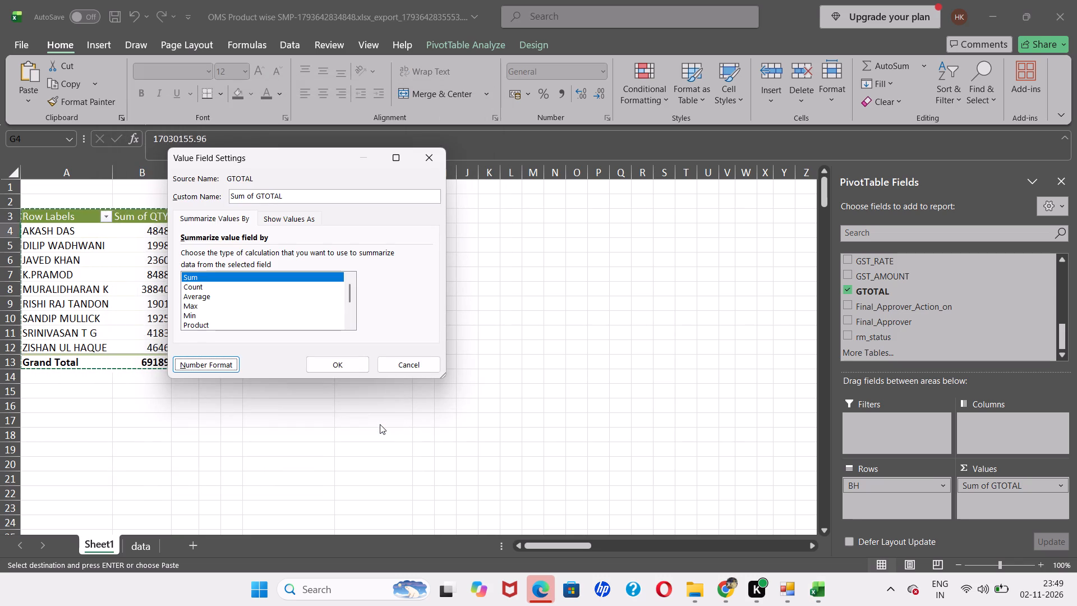
{"action": "left_click", "coordinate": [355, 375]}
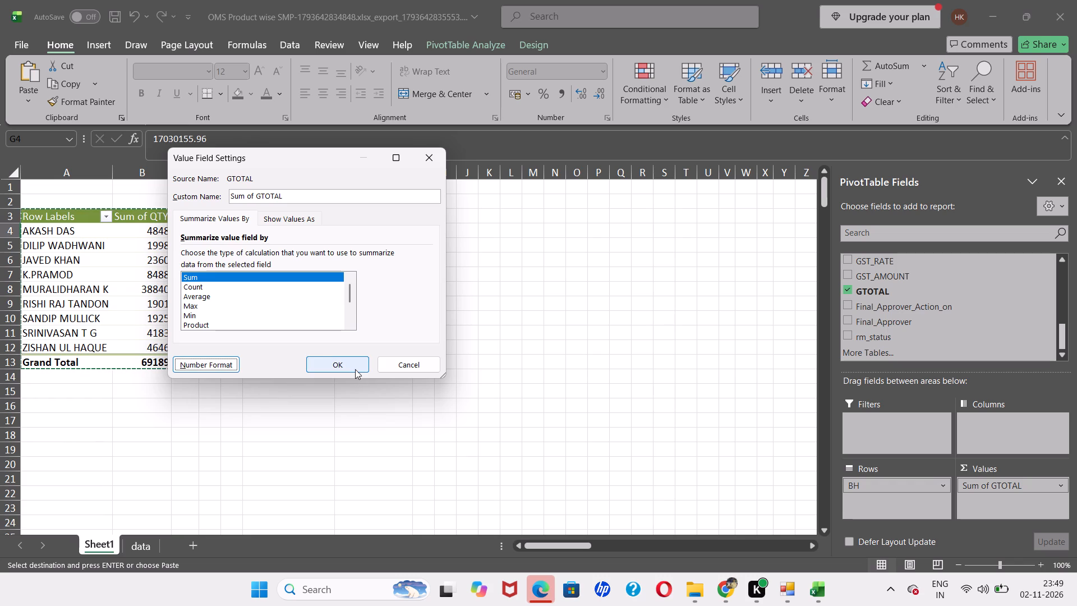
{"action": "left_click", "coordinate": [355, 369]}
Look over the formatted GTOTAL sums, save the OMS Product wise SMP workbook and close it.
{"action": "key", "text": "Right"}
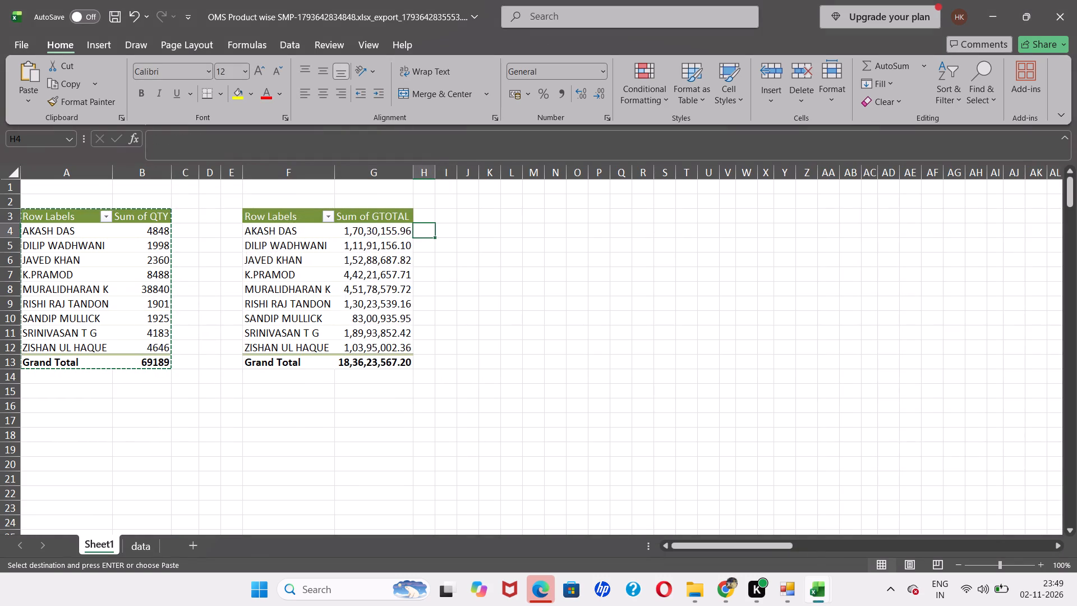
{"action": "key", "text": "Left"}
{"action": "key", "text": "ctrl+Down"}
{"action": "key", "text": "Up"}
{"action": "key", "text": "ctrl+Up"}
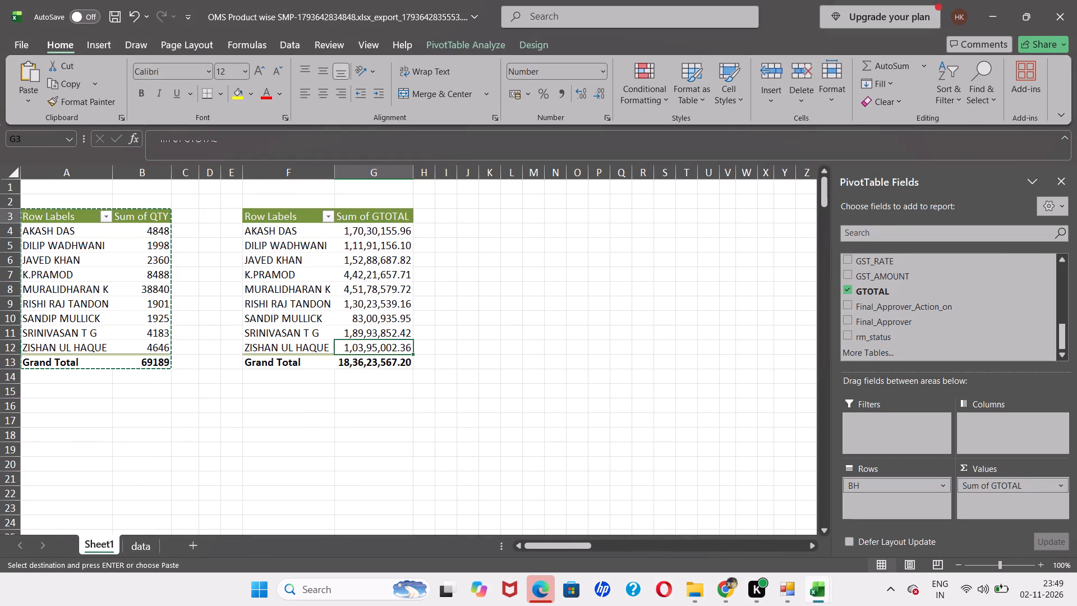
{"action": "key", "text": "Down"}
{"action": "key", "text": "ctrl+s"}
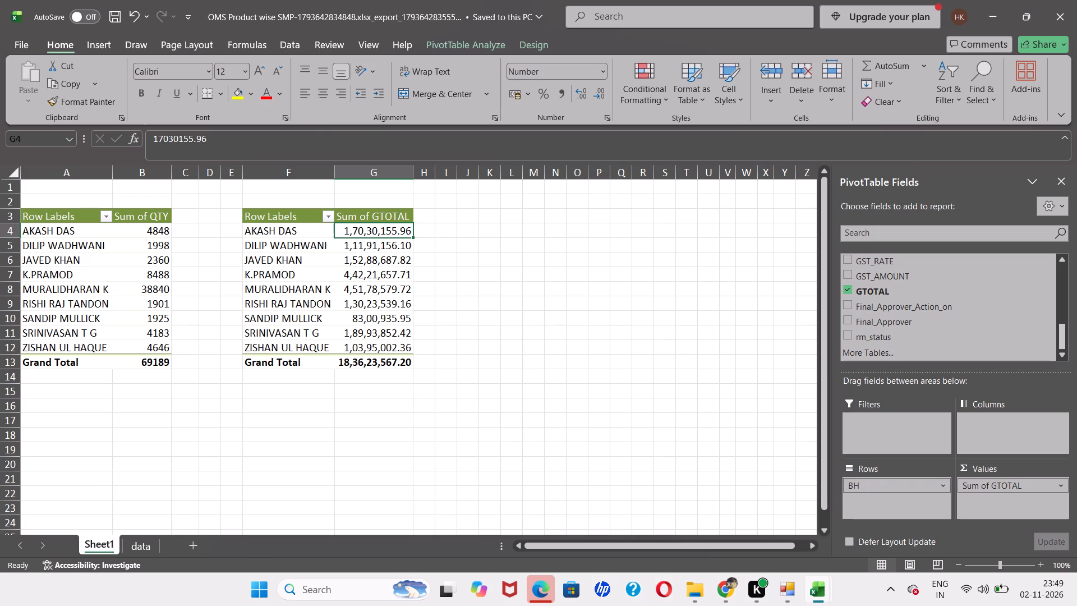
{"action": "key", "text": "ctrl+w"}
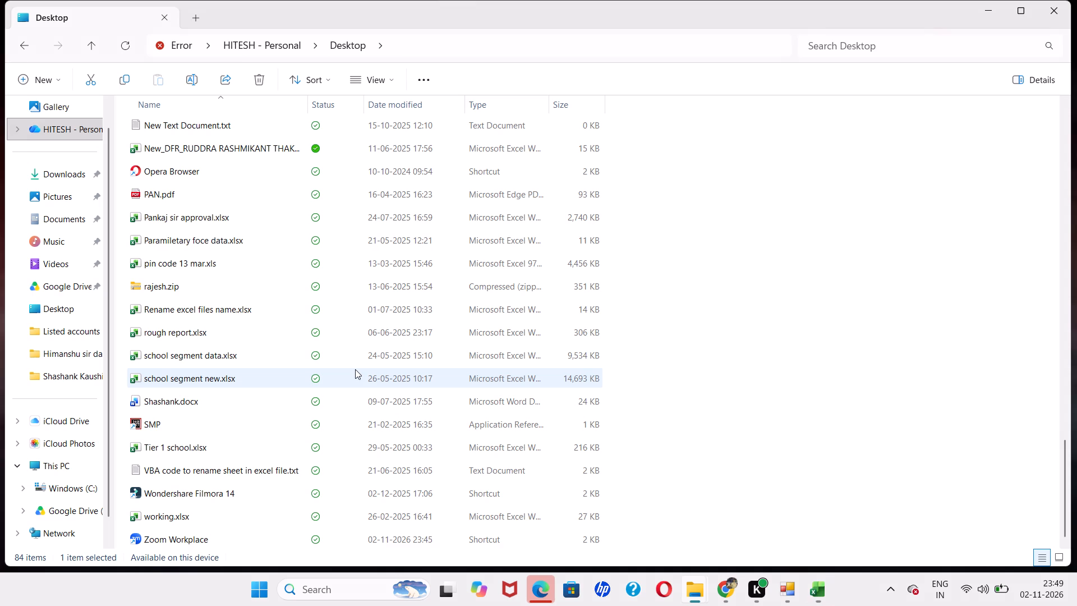
Switch to the Downloads folder in File Explorer, open the Proposal submitted export in Excel and enable editing.
{"action": "key", "text": "alt+Tab"}
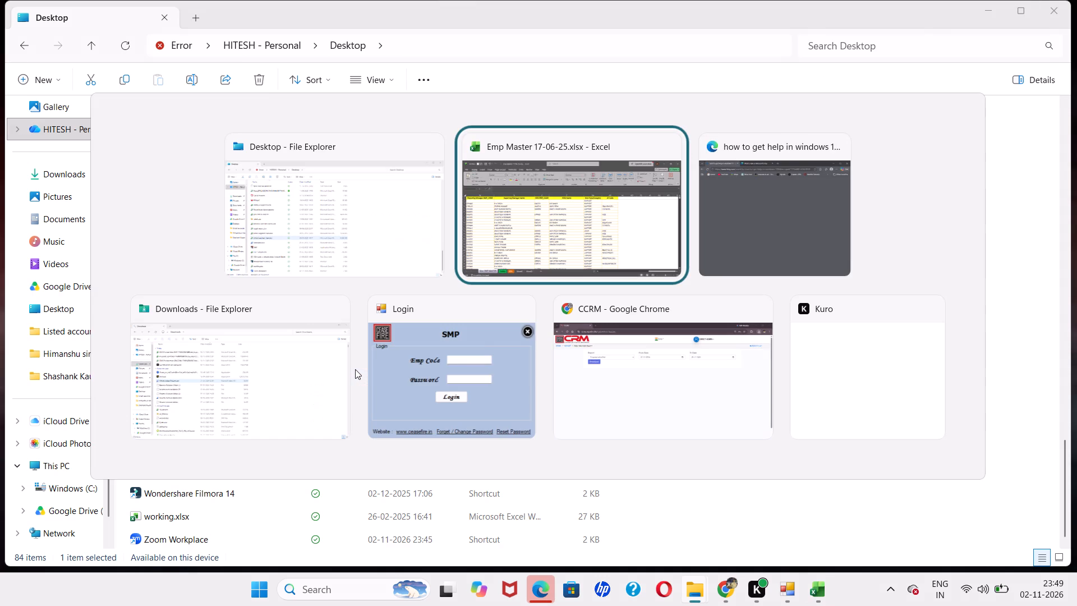
{"action": "key", "text": "alt+Down"}
{"action": "key", "text": "alt+Left"}
{"action": "key", "text": "Up"}
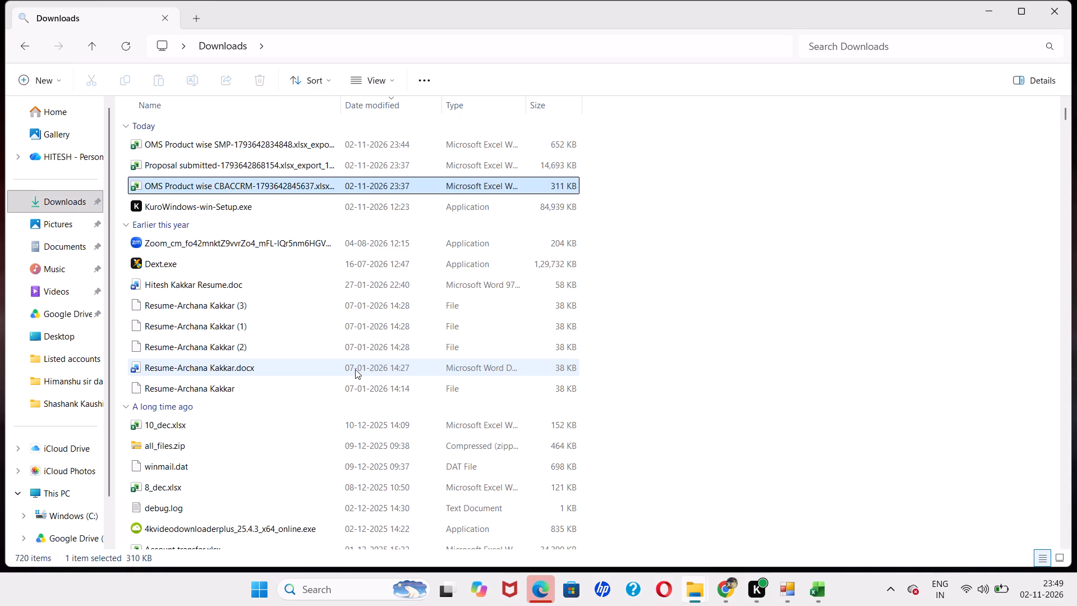
{"action": "key", "text": "Up"}
{"action": "key", "text": "Up"}
{"action": "key", "text": "Down"}
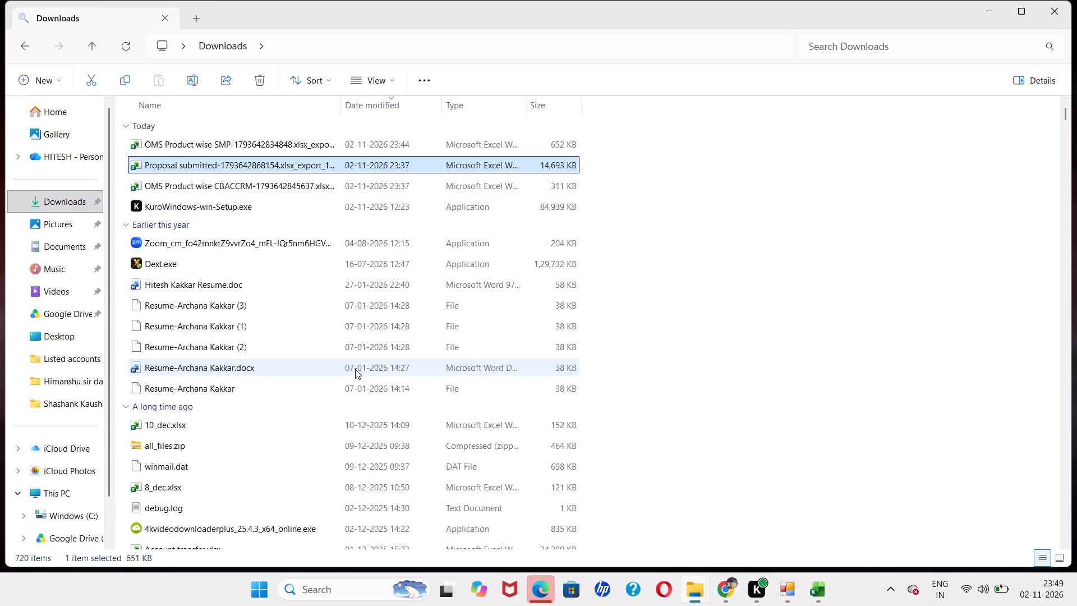
{"action": "key", "text": "Down"}
{"action": "key", "text": "Up"}
{"action": "key", "text": "Down"}
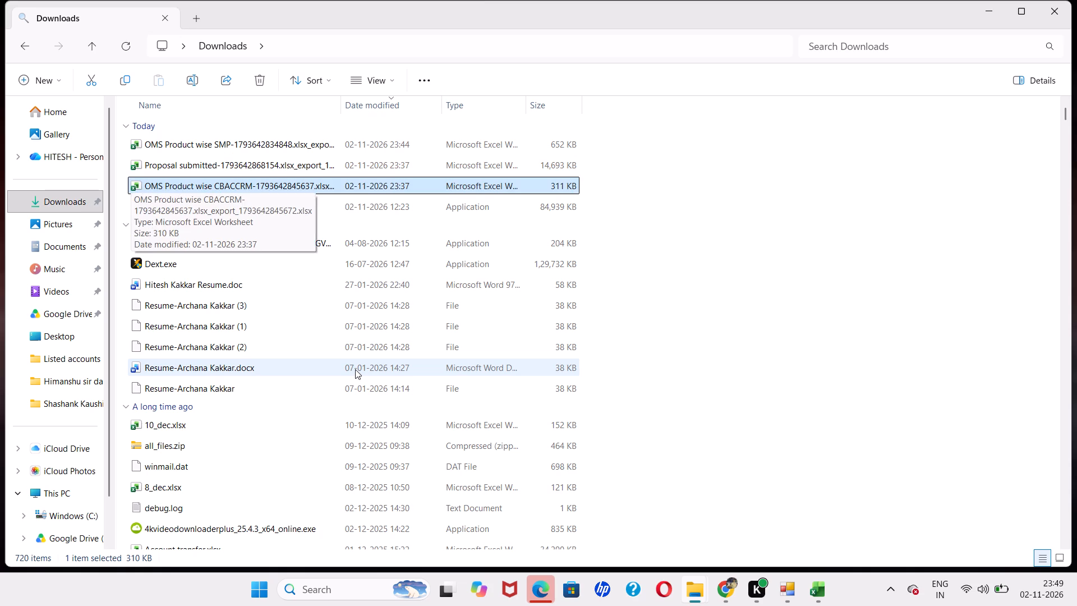
{"action": "key", "text": "Up"}
{"action": "key", "text": "Return"}
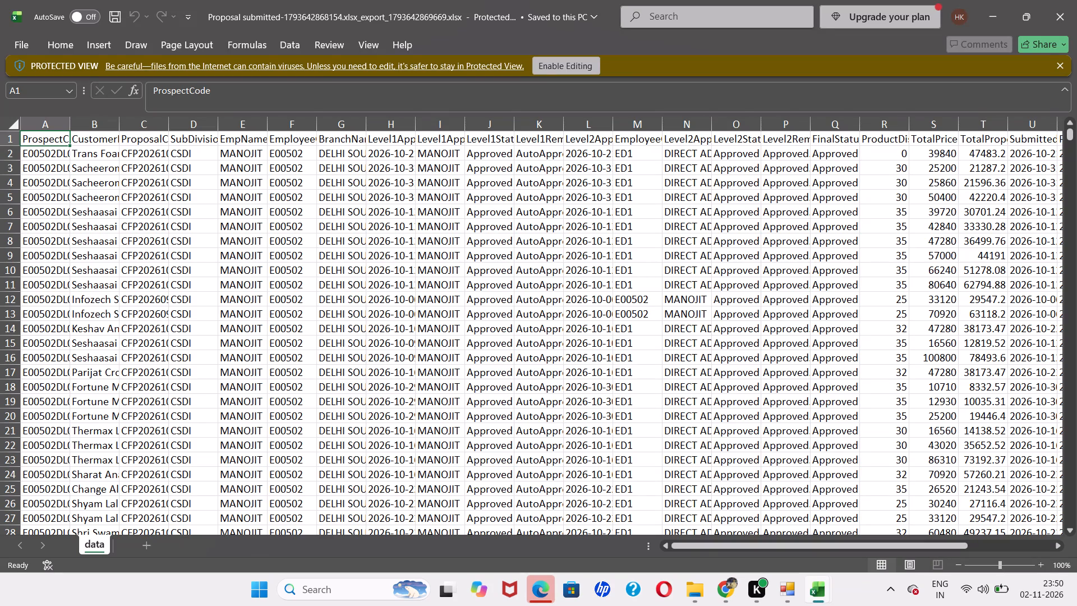
{"action": "left_click", "coordinate": [551, 64]}
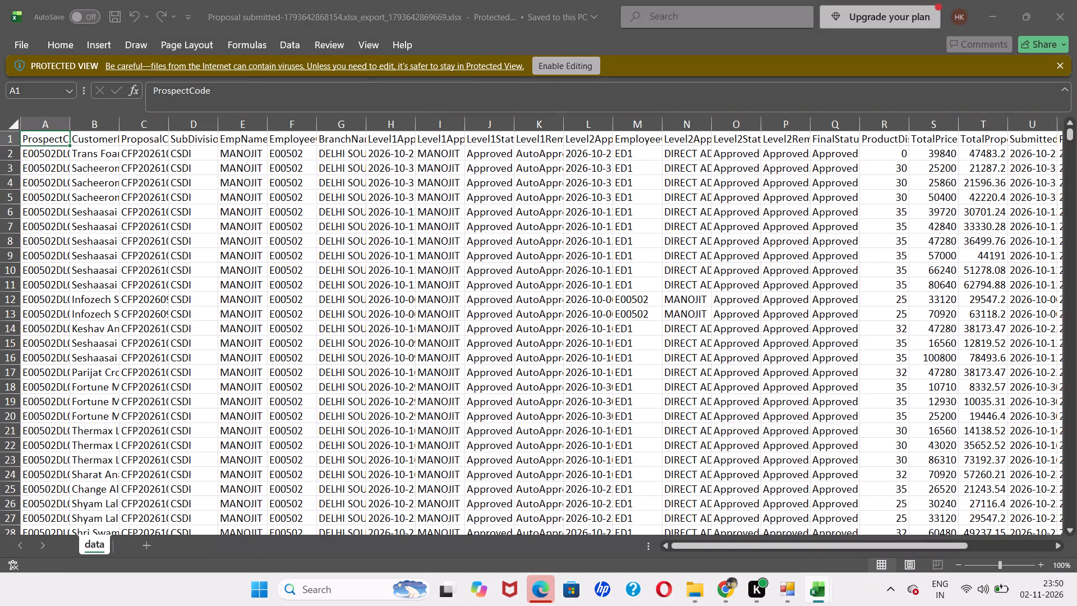
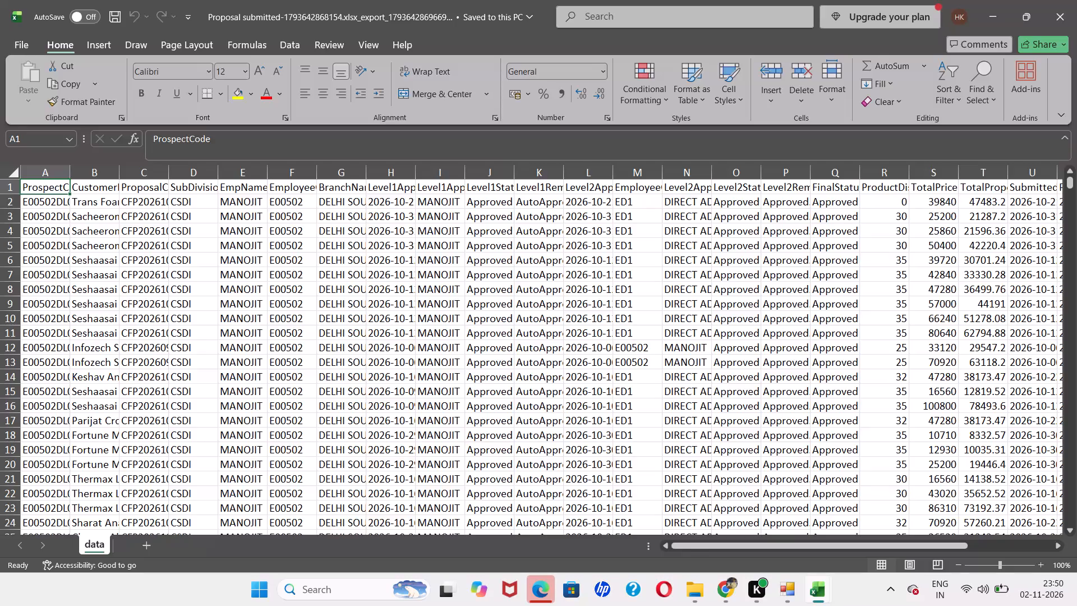
Close the Proposal submitted export and the Emp Master 17-06-25 workbook.
{"action": "key", "text": "ctrl+w"}
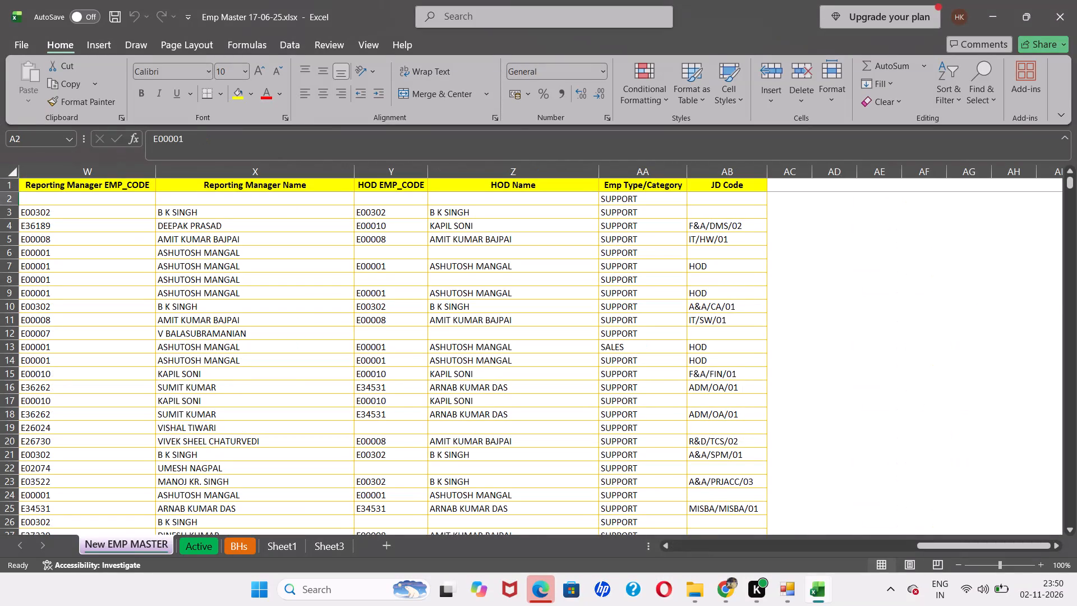
{"action": "key", "text": "ctrl+w"}
{"action": "key", "text": "Return"}
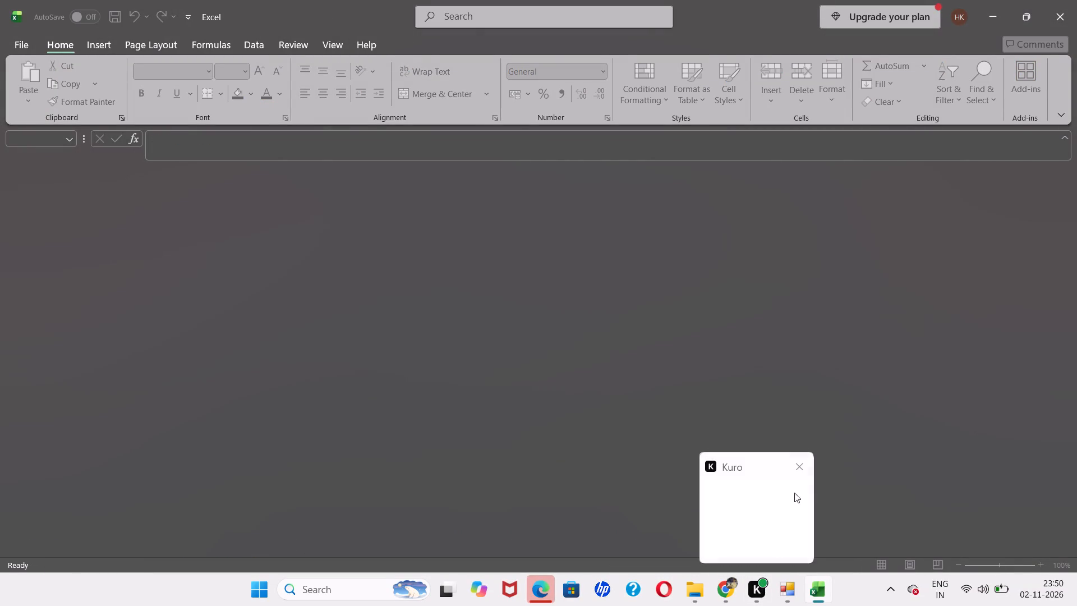
Close the remaining Kuro, Excel and File Explorer windows.
{"action": "left_click", "coordinate": [799, 467]}
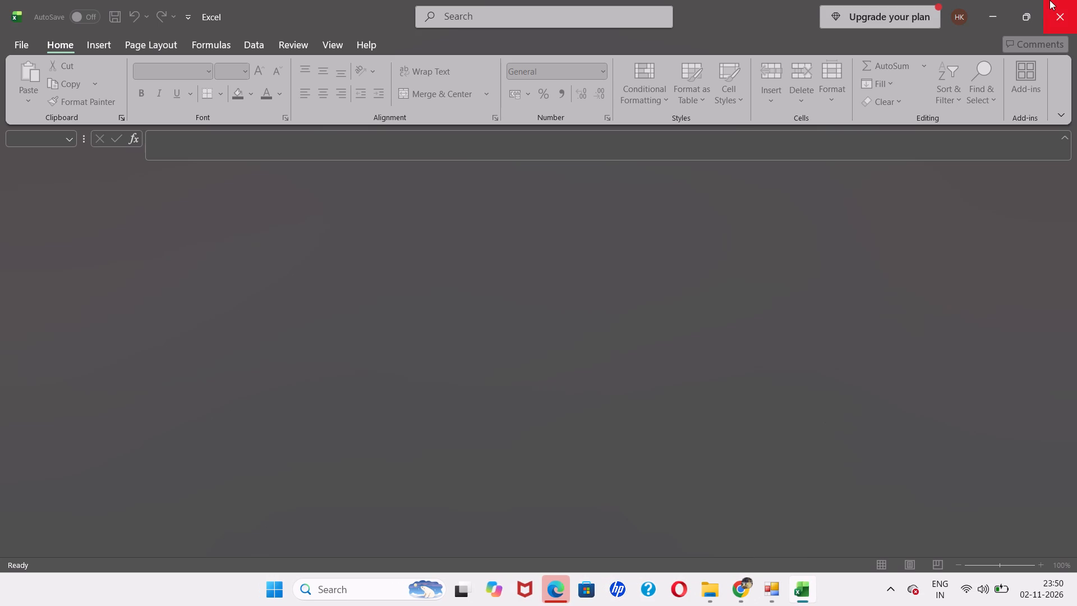
{"action": "left_click", "coordinate": [1050, 0]}
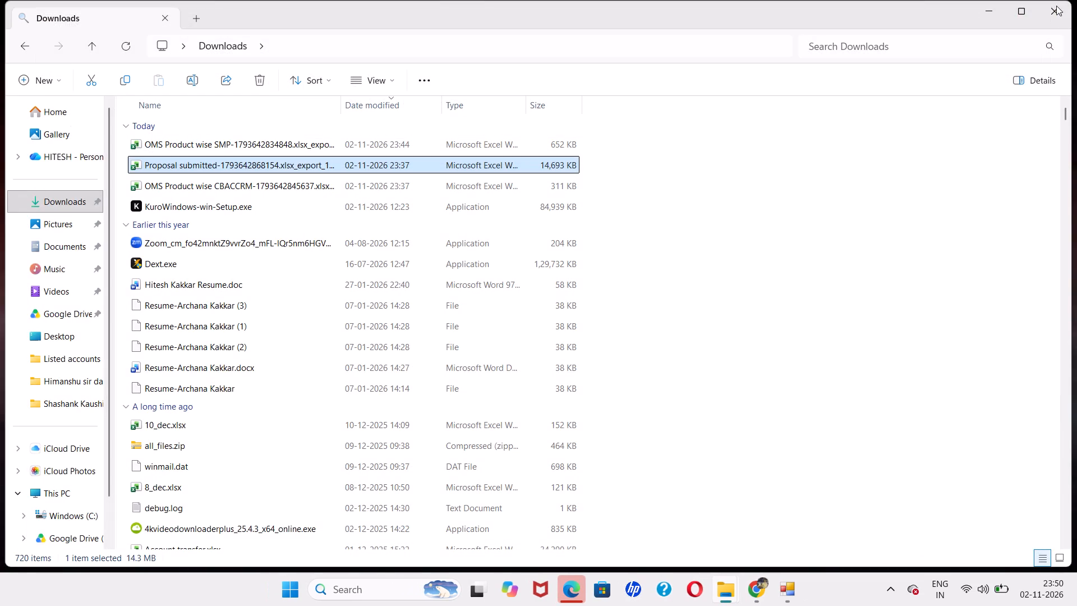
{"action": "left_click", "coordinate": [1061, 8]}
{"action": "left_click", "coordinate": [1052, 10]}
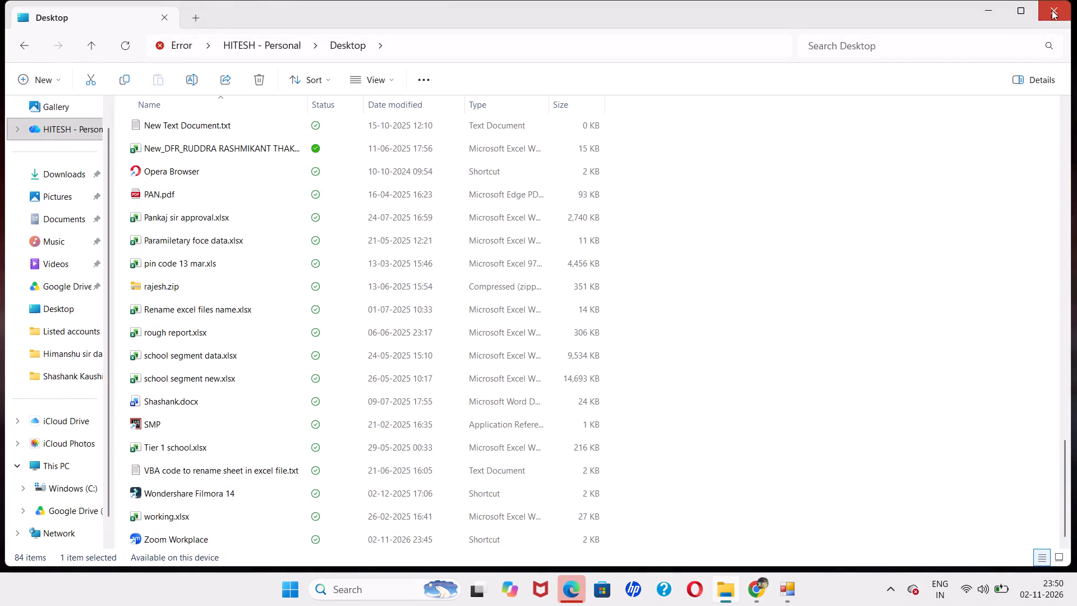